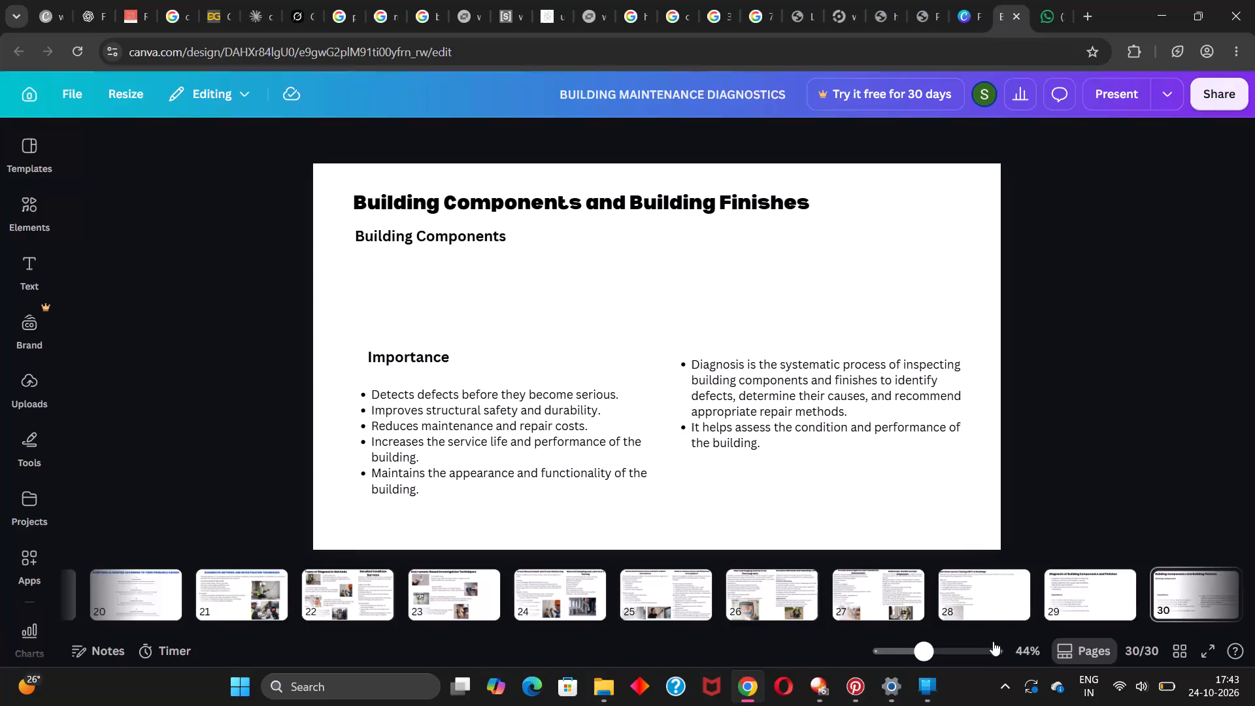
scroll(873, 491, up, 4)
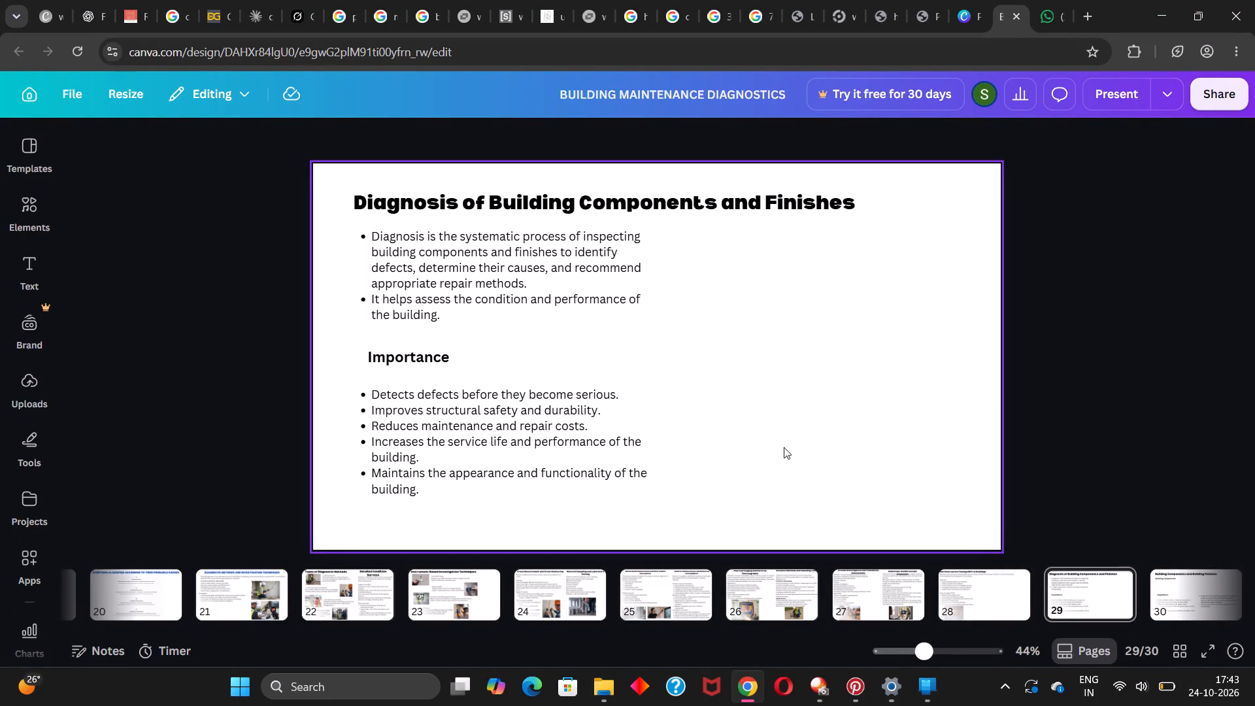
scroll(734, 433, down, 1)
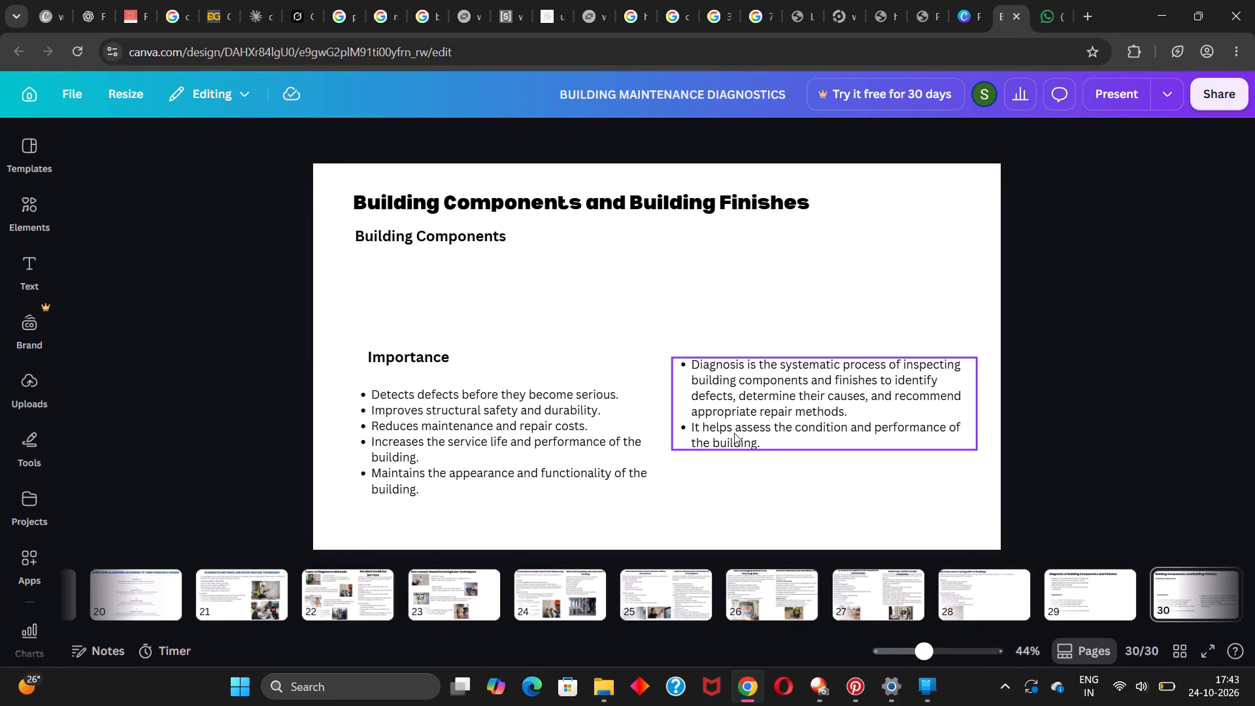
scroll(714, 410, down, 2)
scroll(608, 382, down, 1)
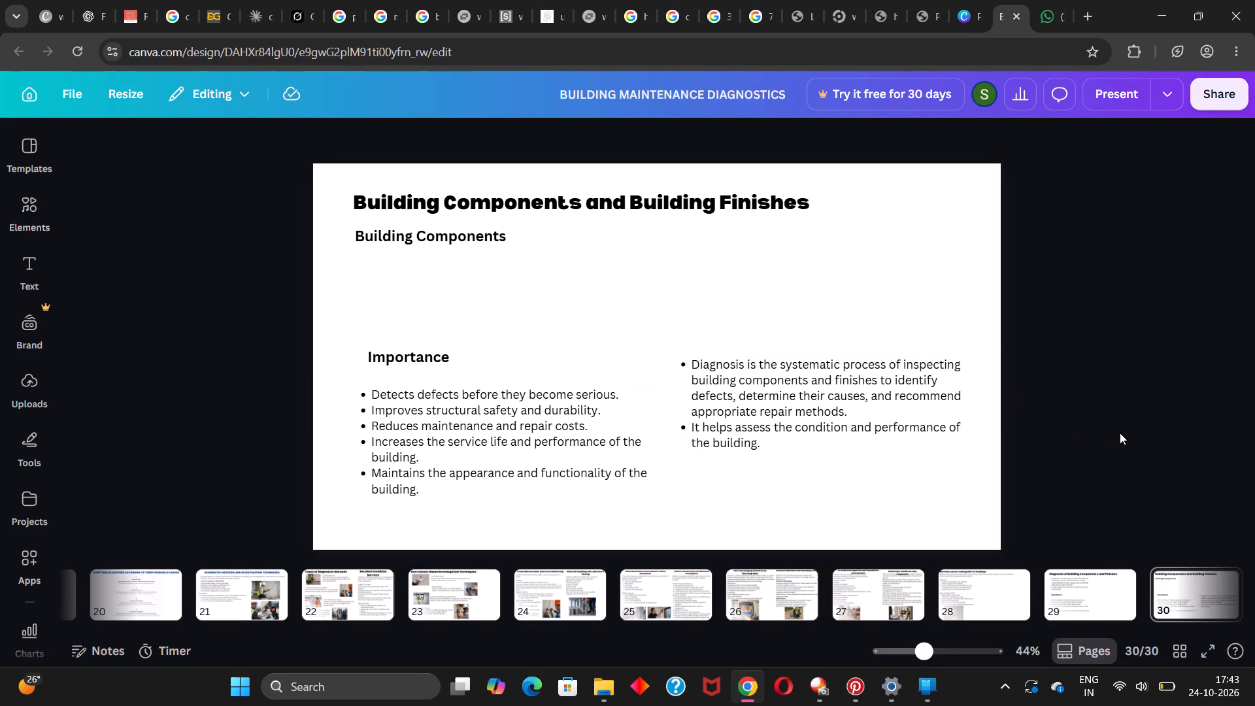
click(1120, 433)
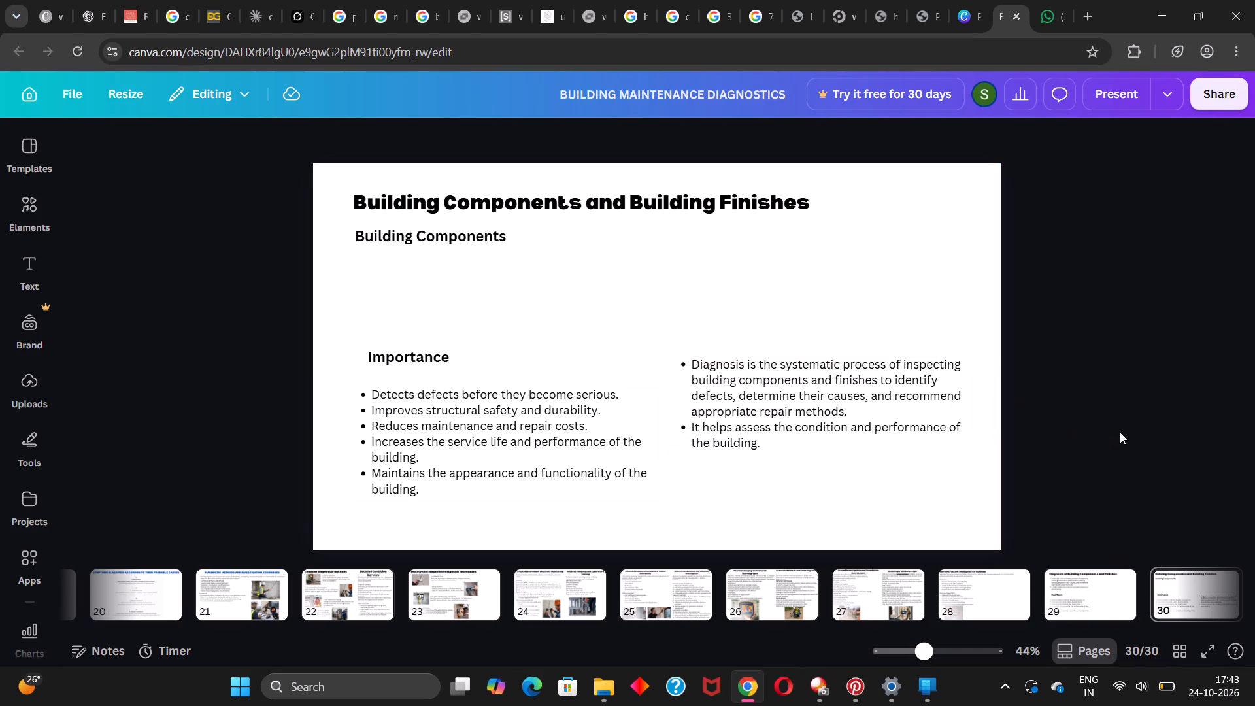
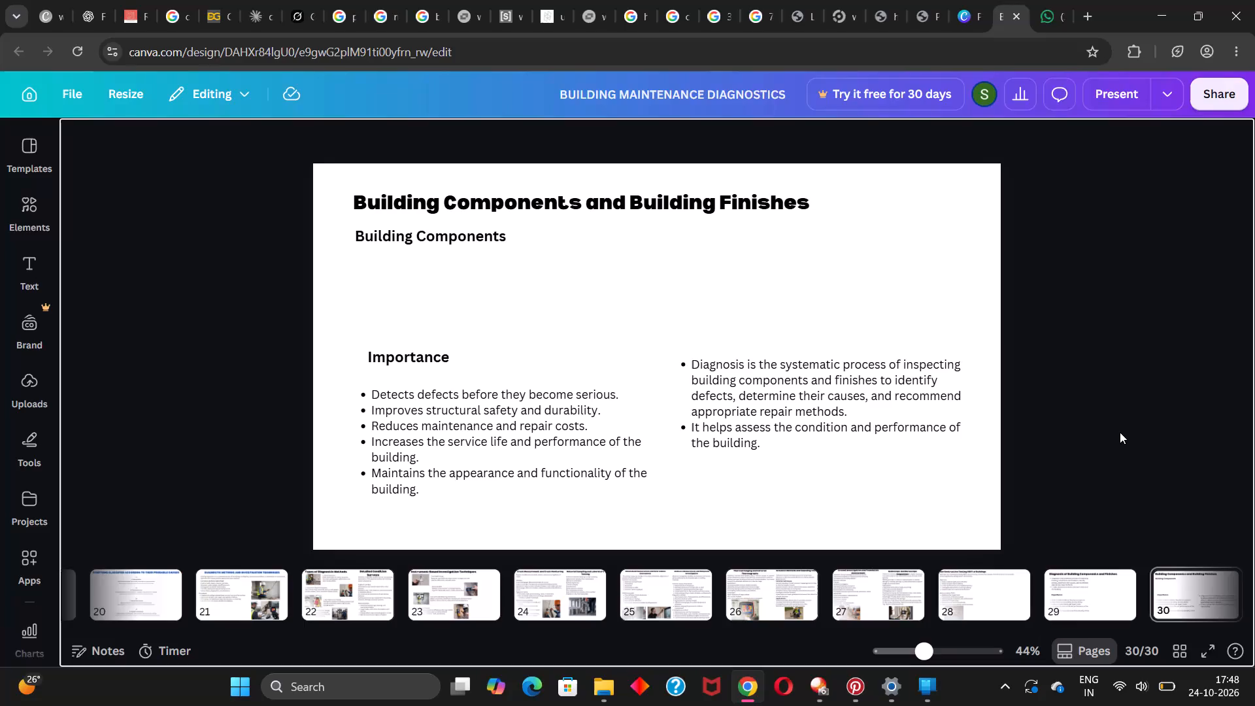
key(Right)
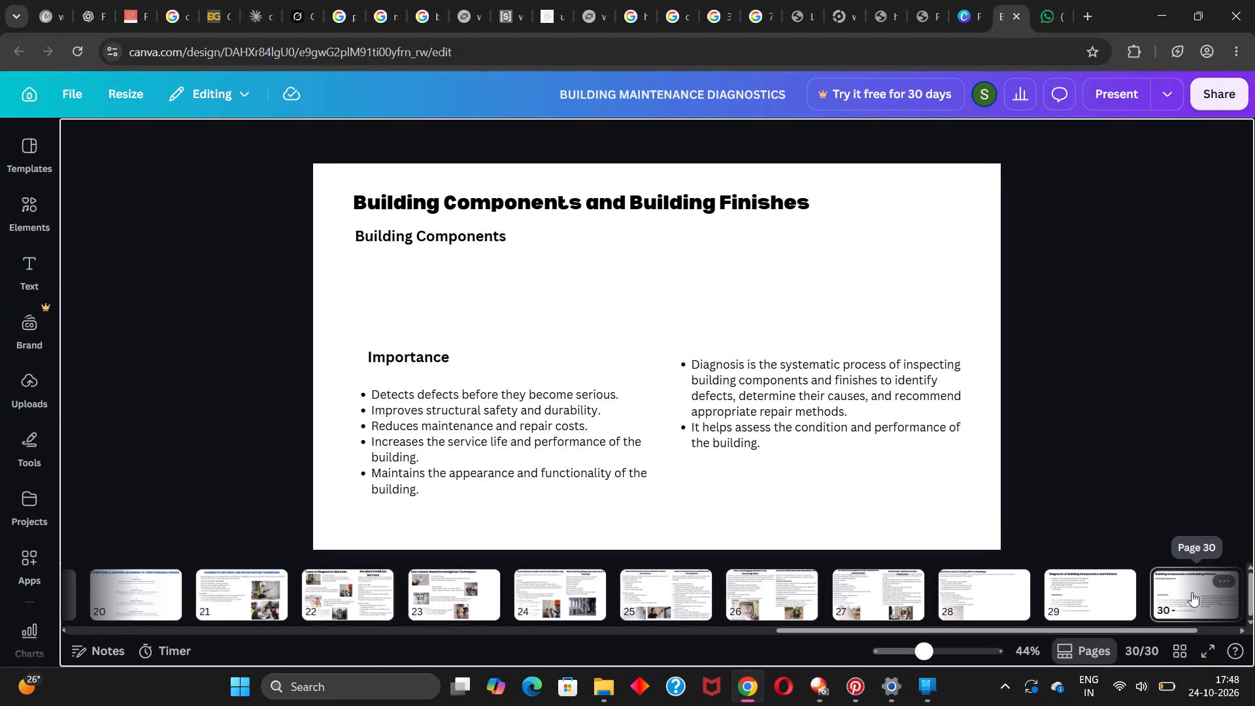
click(1192, 592)
key(Left)
key(Left)
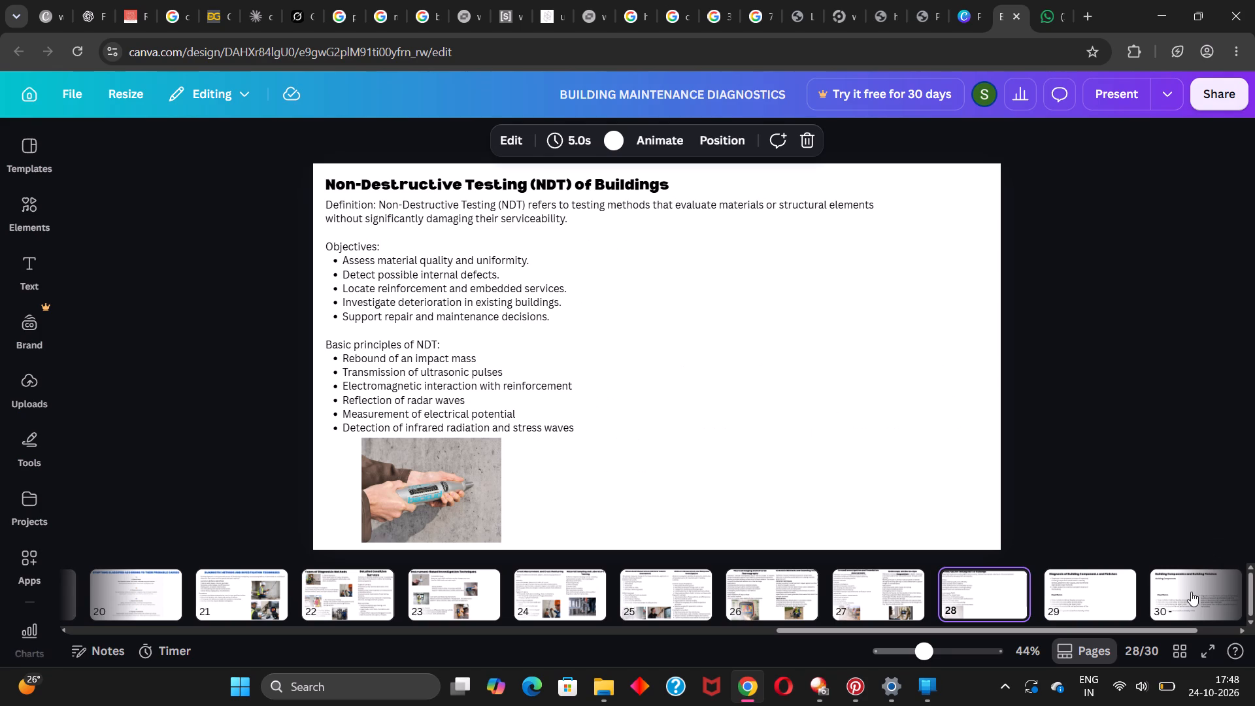
key(Left)
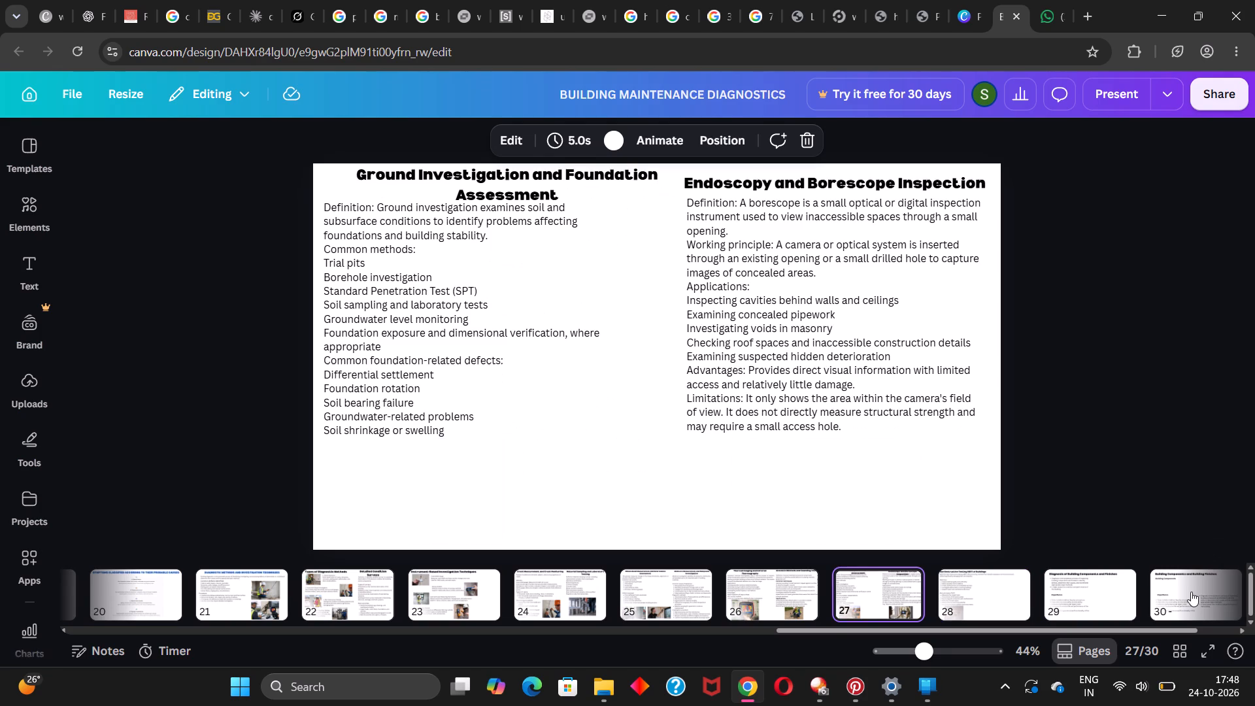
key(Right)
key(Right)
key(Right)
key(Right)
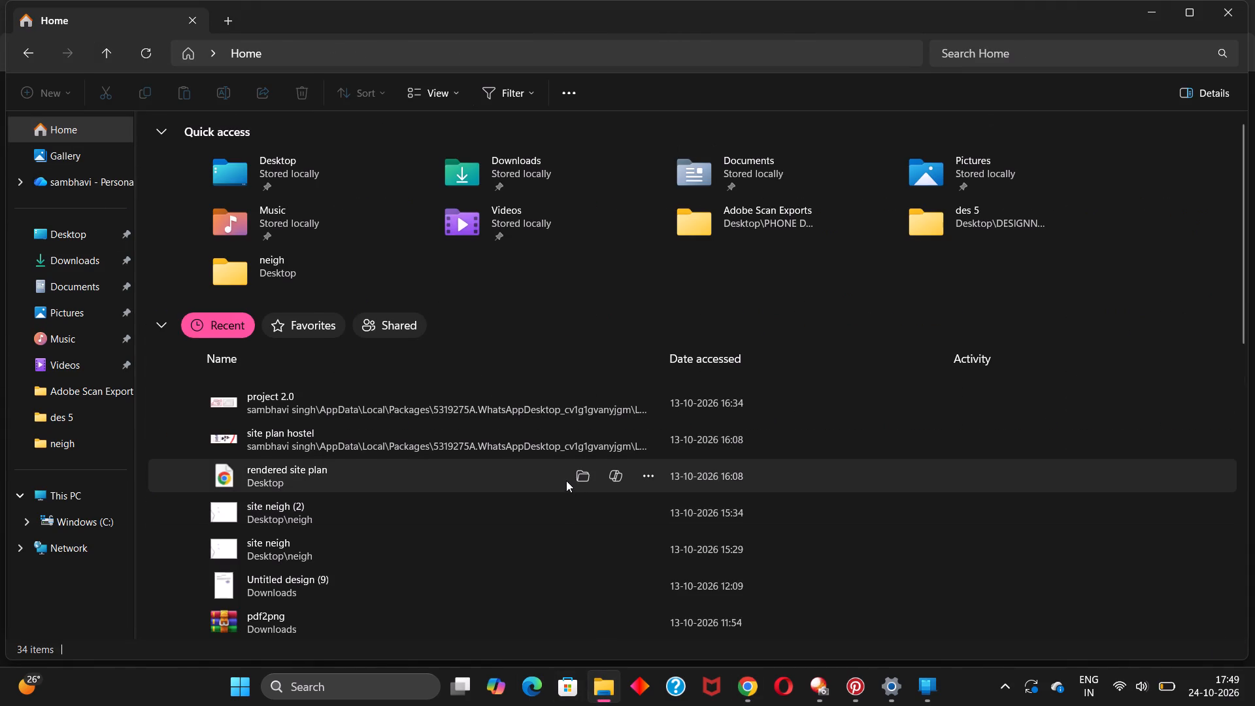
scroll(566, 480, down, 4)
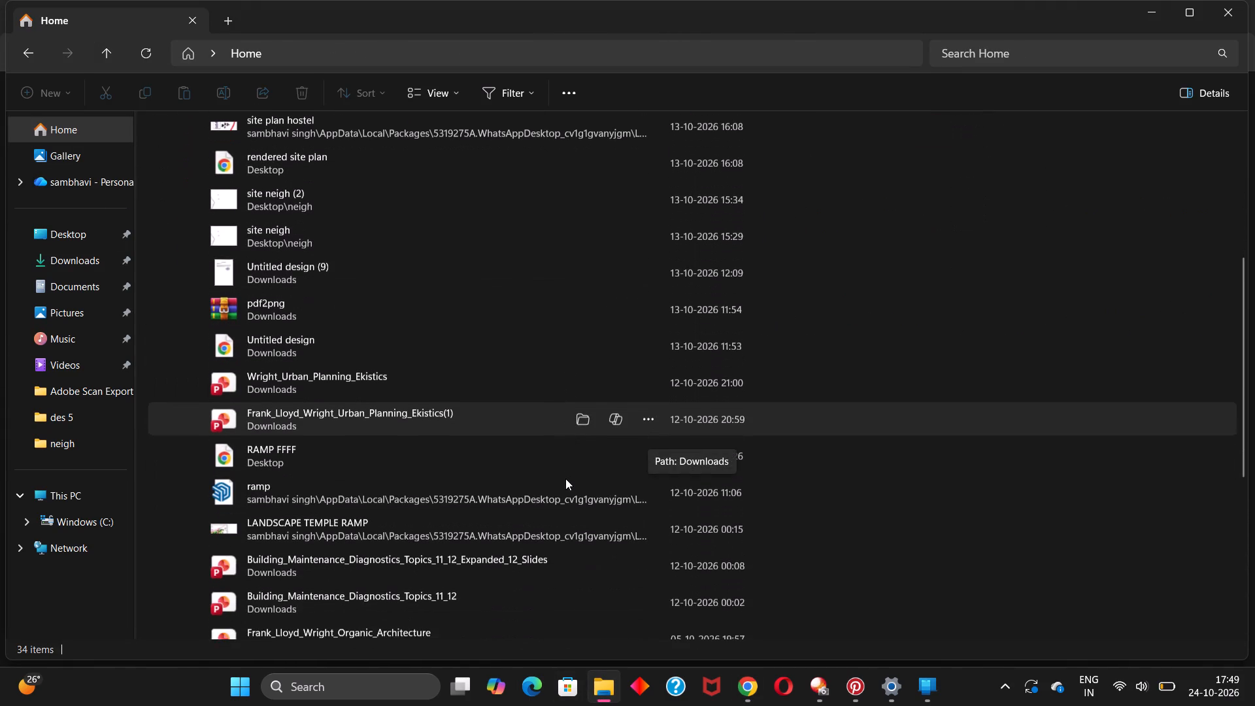
scroll(565, 479, down, 1)
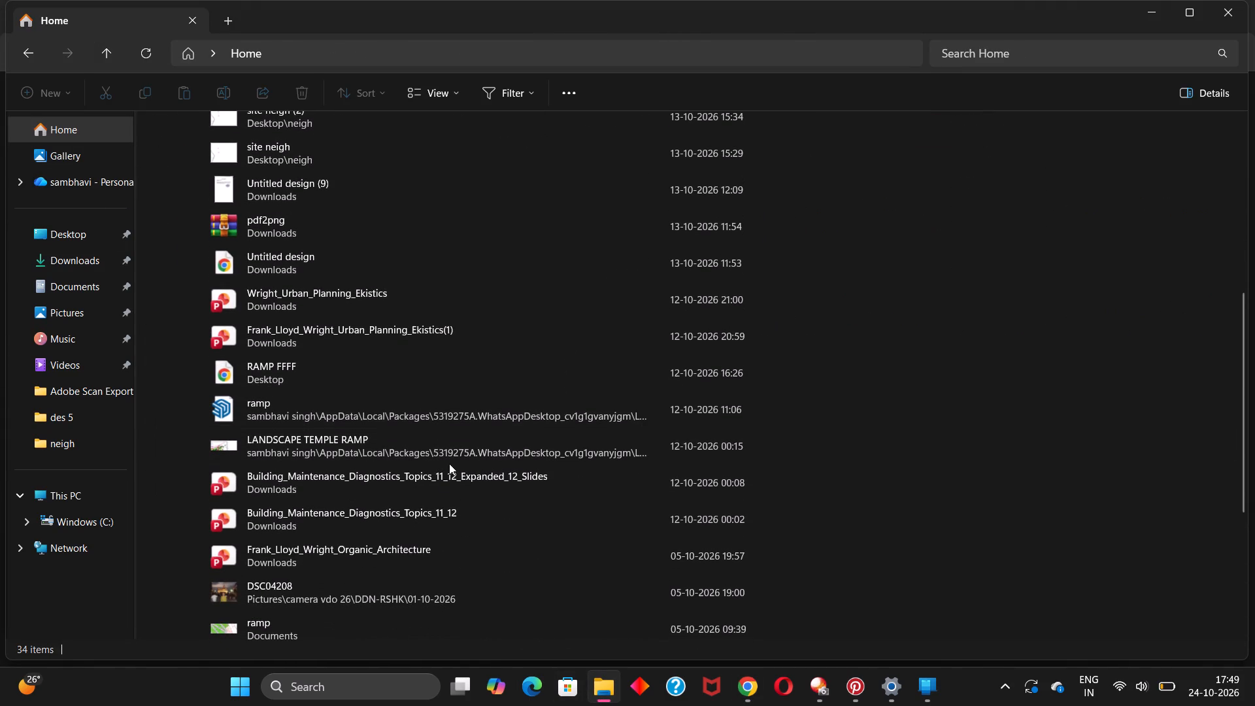
double_click(431, 471)
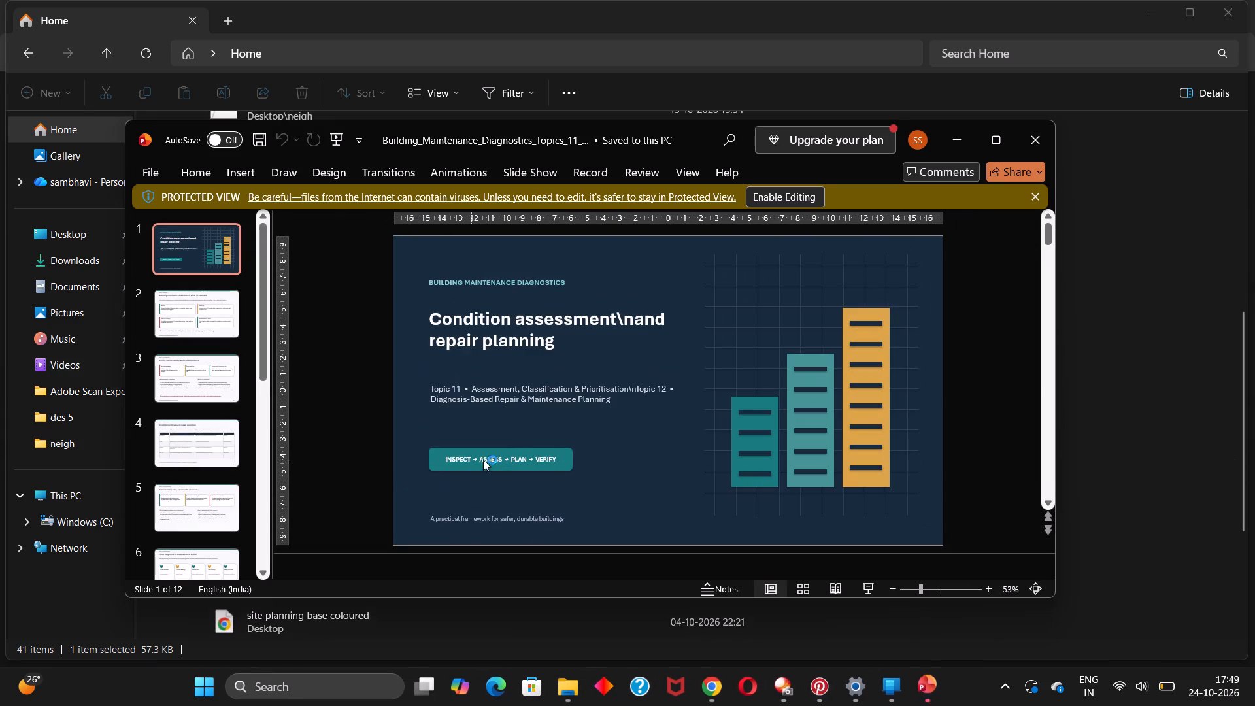
click(1005, 136)
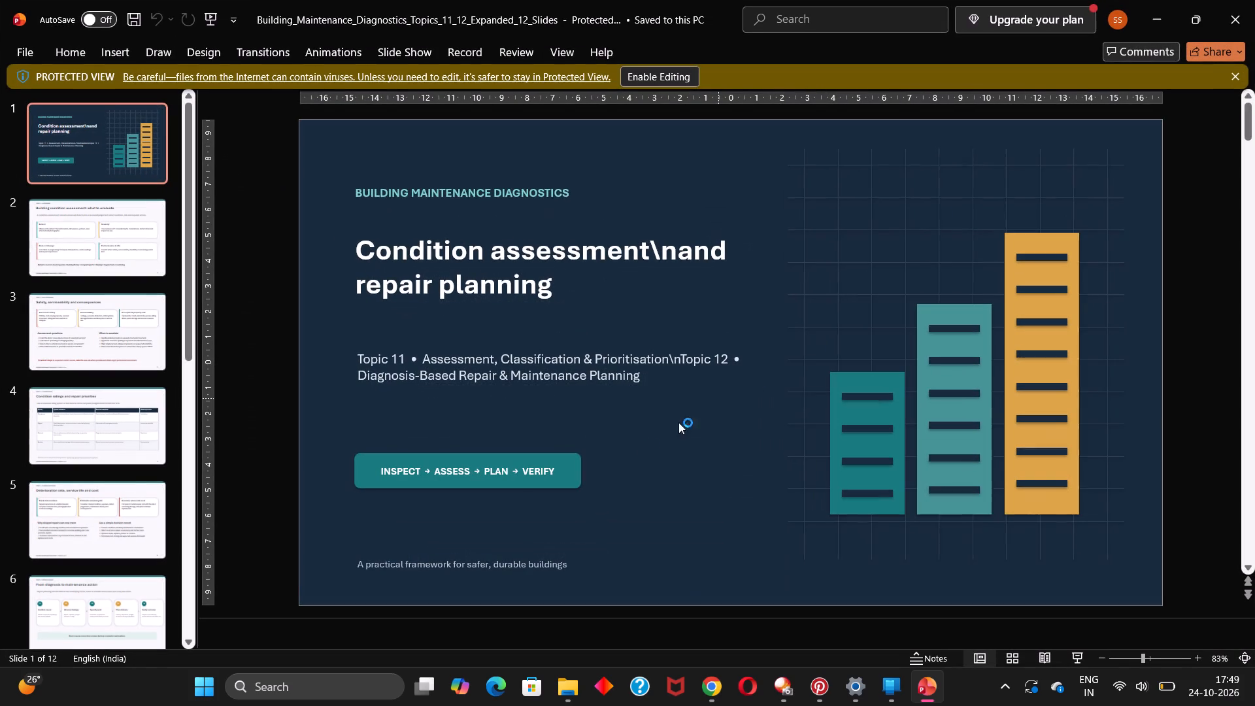
Examine the opening slides of the Topics 11 and 12 presentation, including the building condition assessment slide.
scroll(605, 482, down, 3)
scroll(605, 482, up, 2)
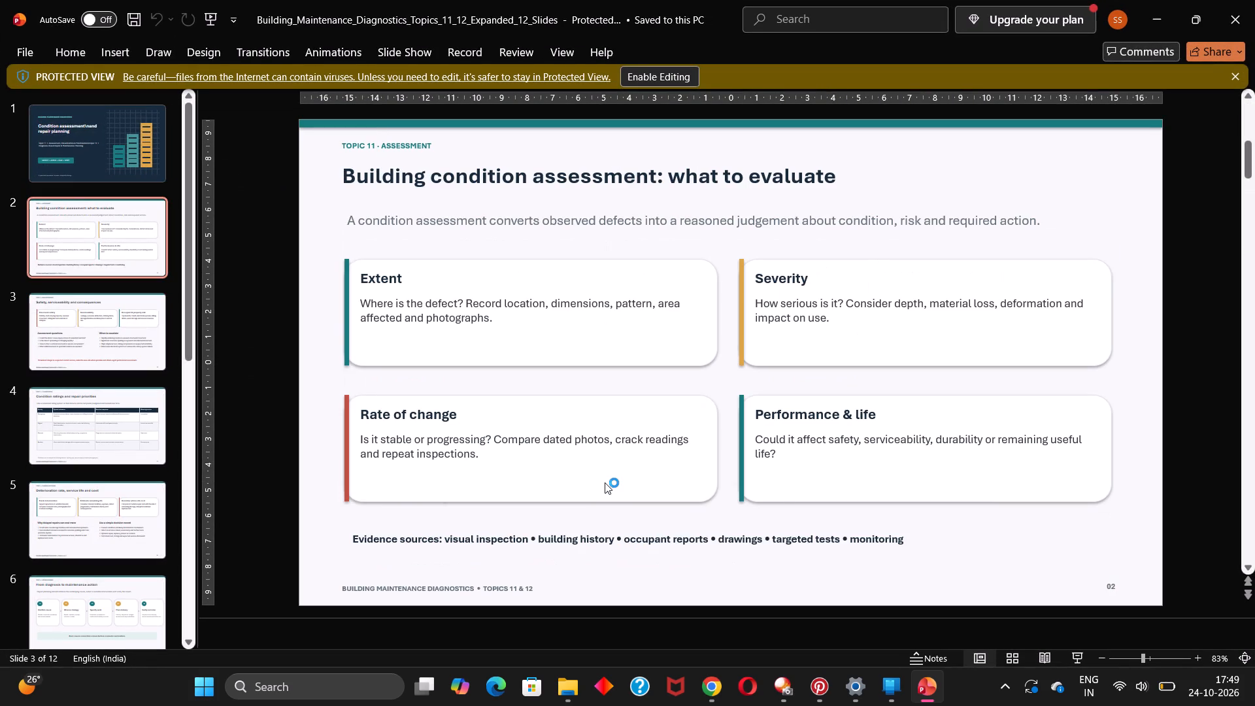
scroll(605, 482, up, 1)
scroll(605, 482, down, 1)
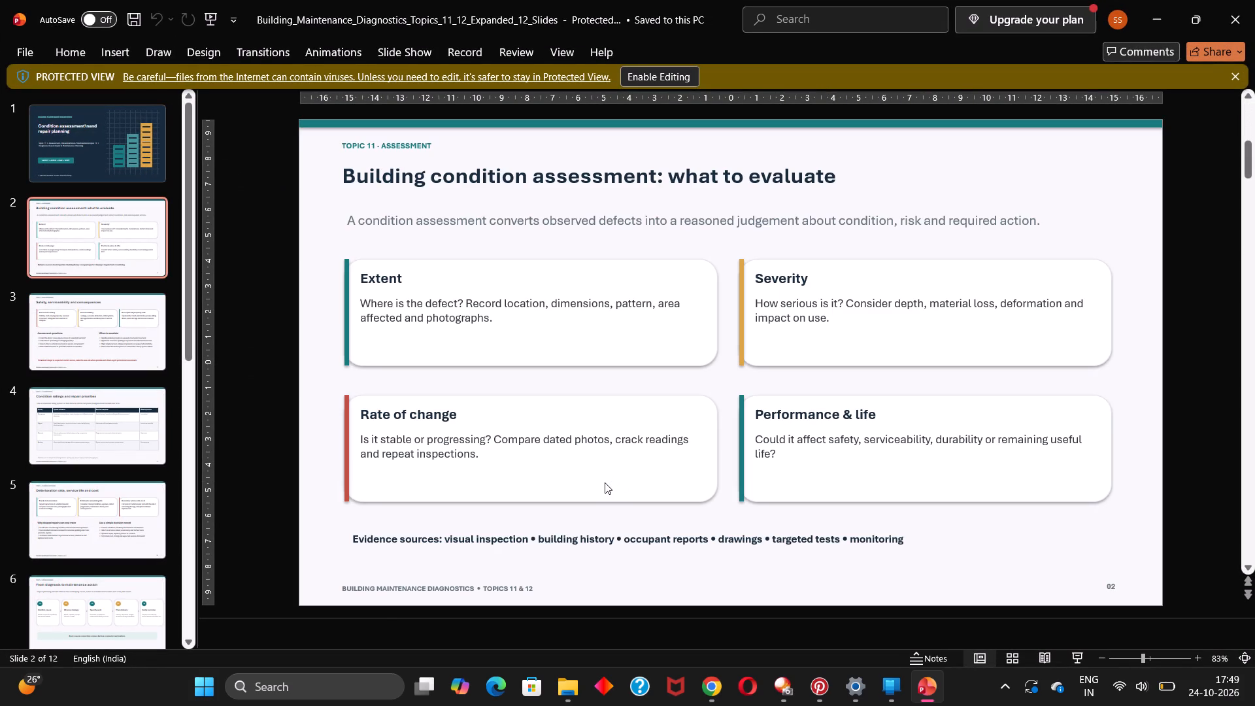
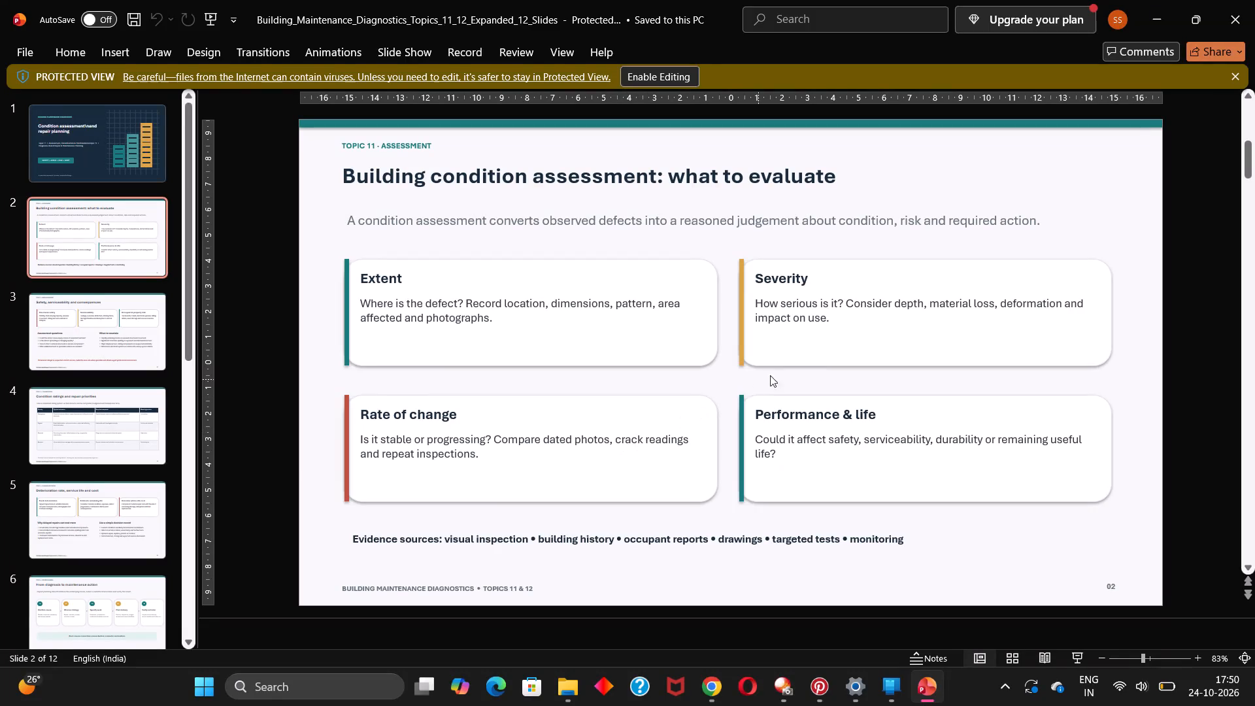
Skim the Topics 11 and 12 slides and go back to the slide on what to evaluate in a building condition assessment.
scroll(817, 354, down, 6)
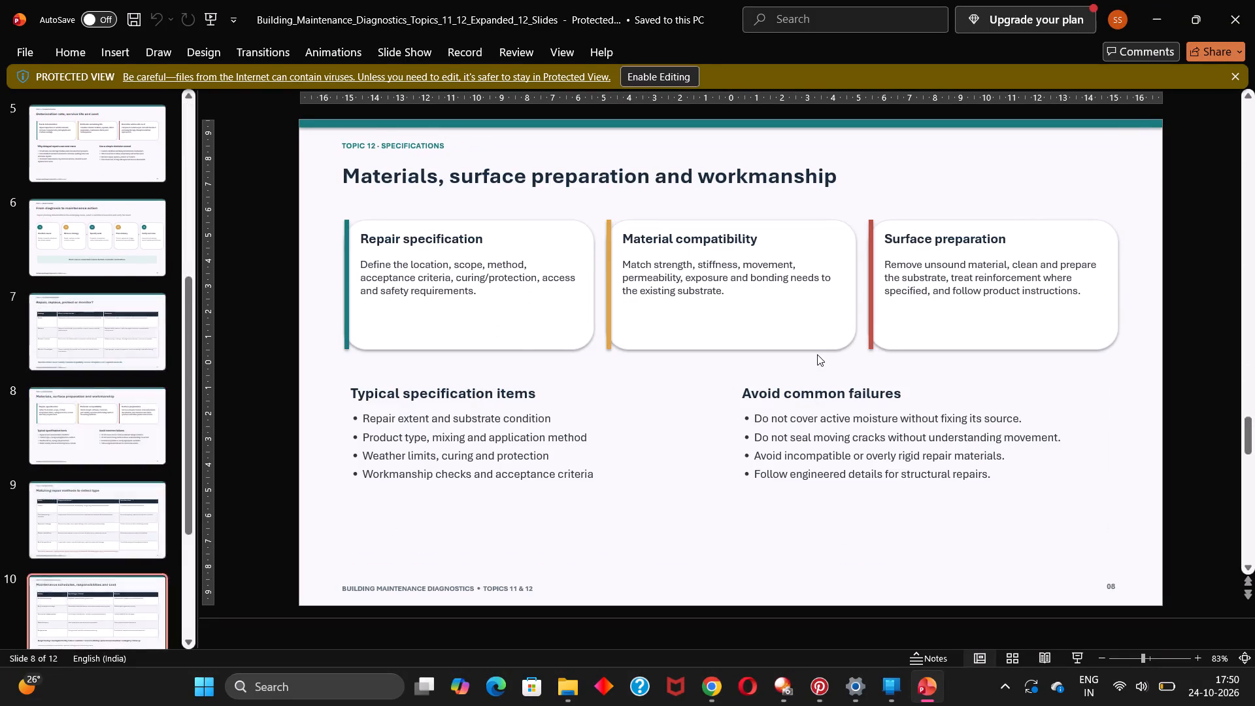
scroll(817, 354, down, 7)
scroll(817, 354, up, 10)
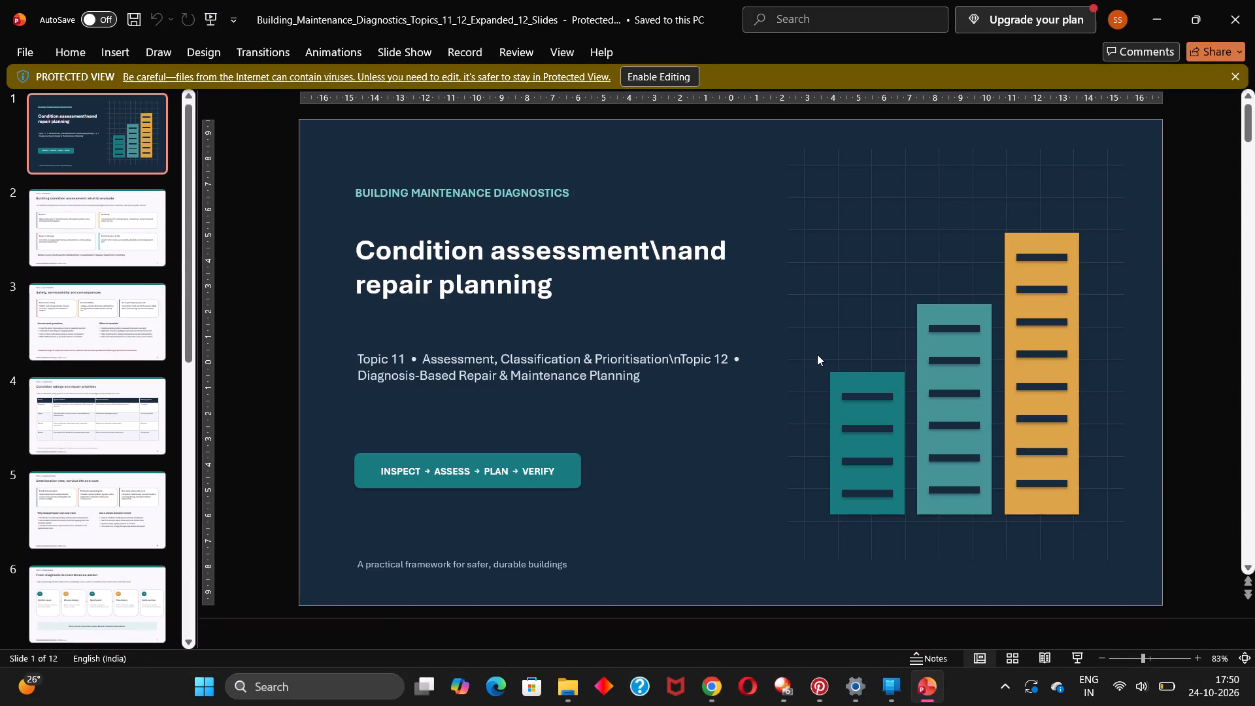
scroll(817, 354, up, 1)
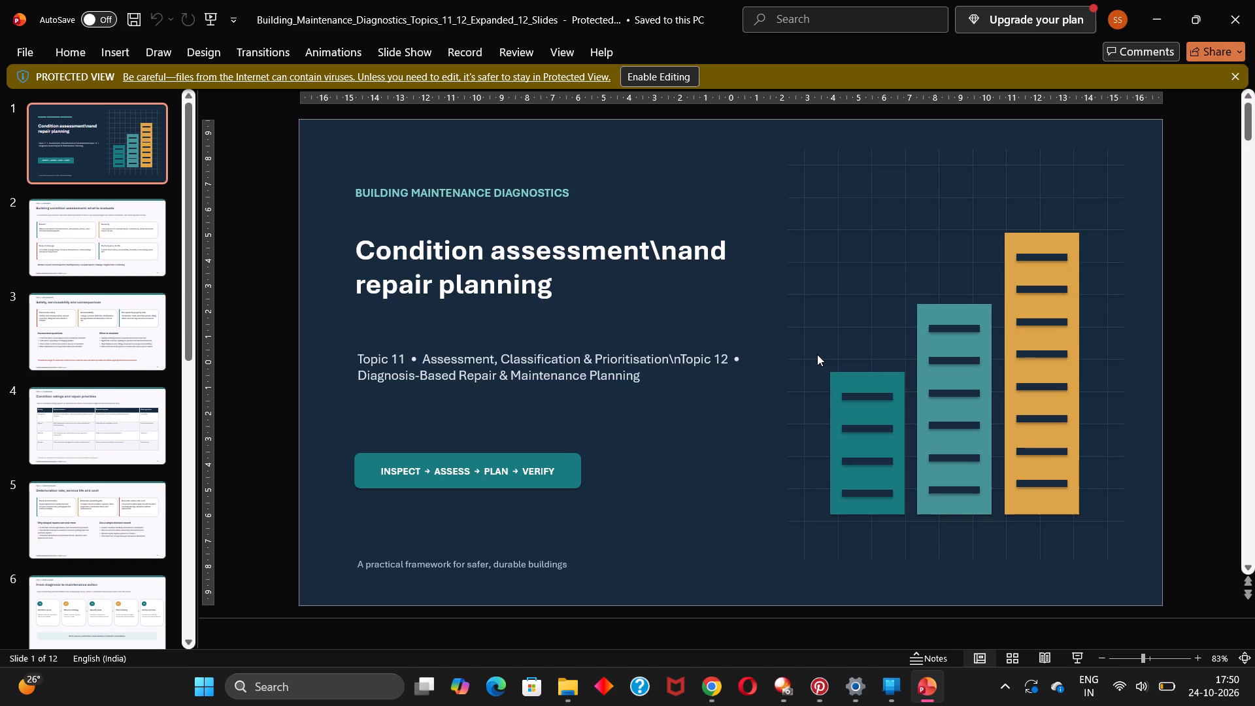
scroll(817, 354, up, 1)
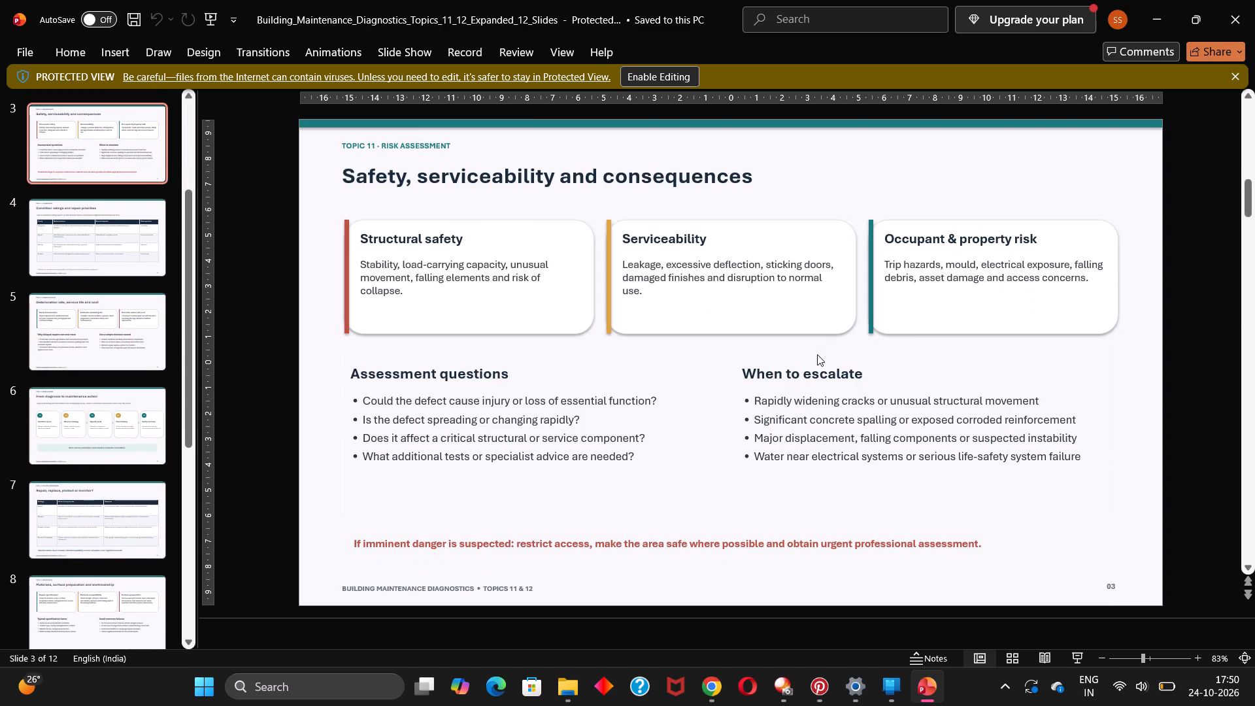
scroll(817, 354, up, 2)
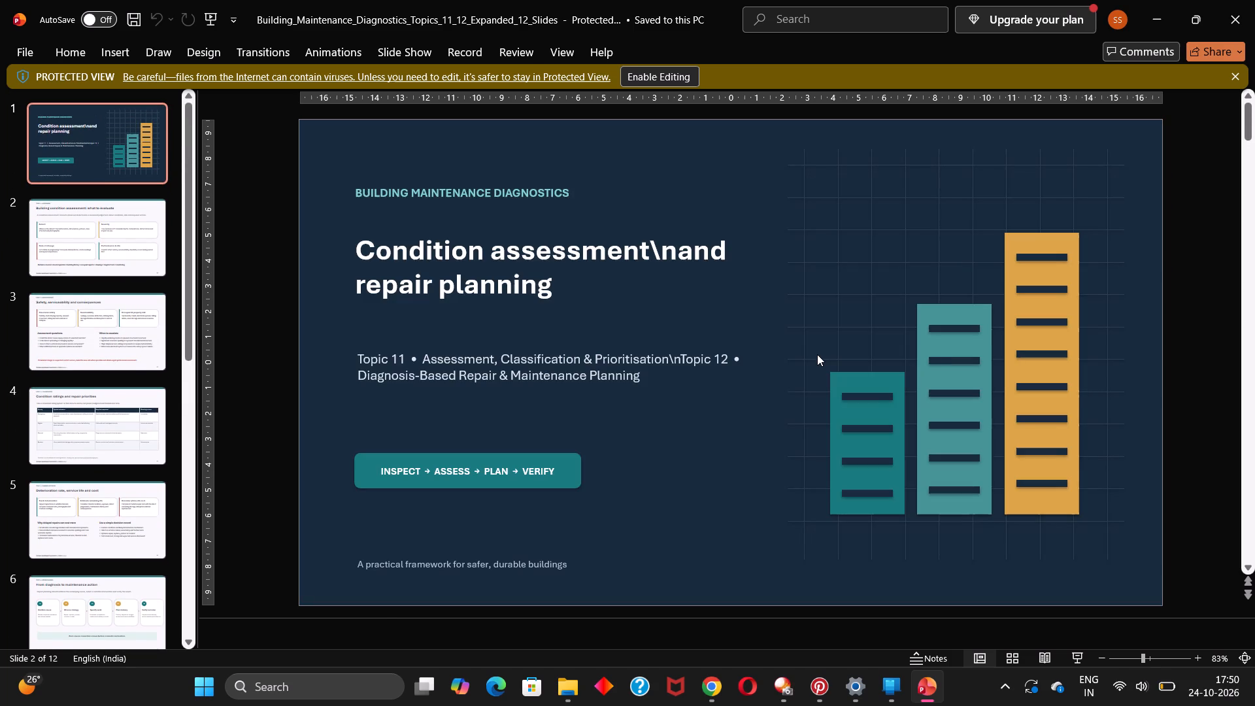
scroll(817, 354, down, 2)
scroll(817, 354, up, 1)
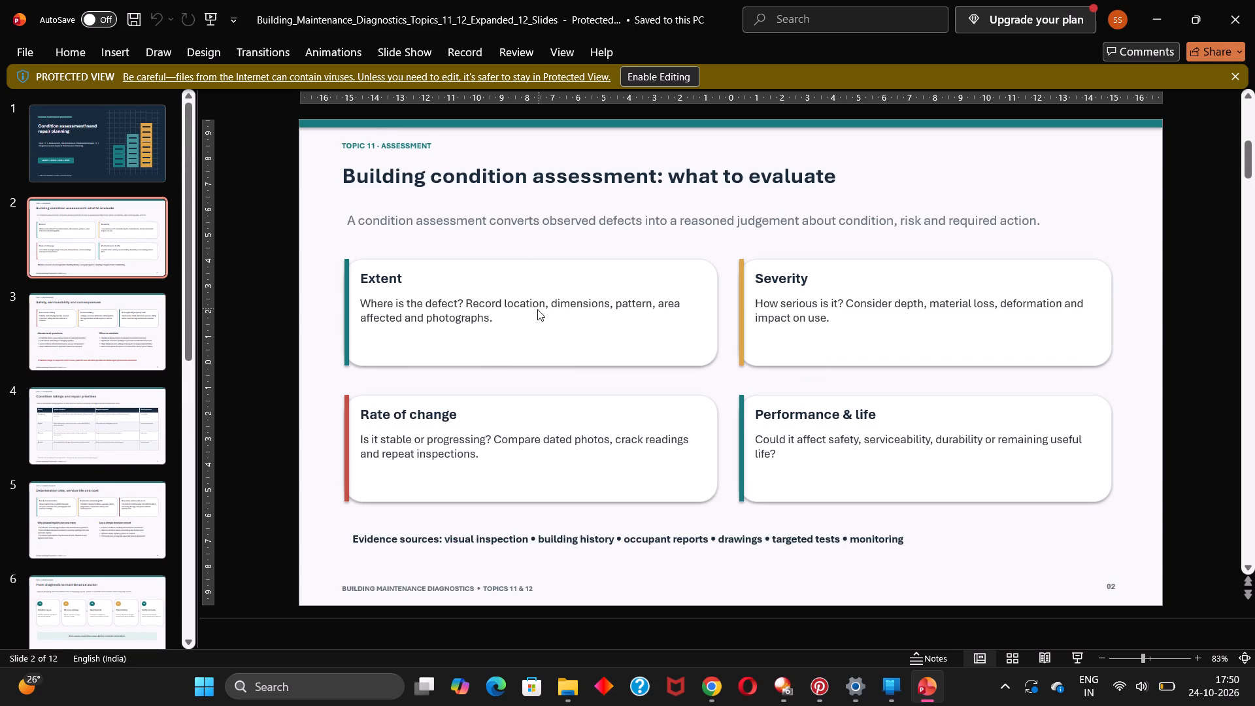
click(537, 309)
click(311, 290)
Examine slides 3 to 12, from safety and serviceability through to the damp wall case study, and return to the title slide.
scroll(361, 443, down, 1)
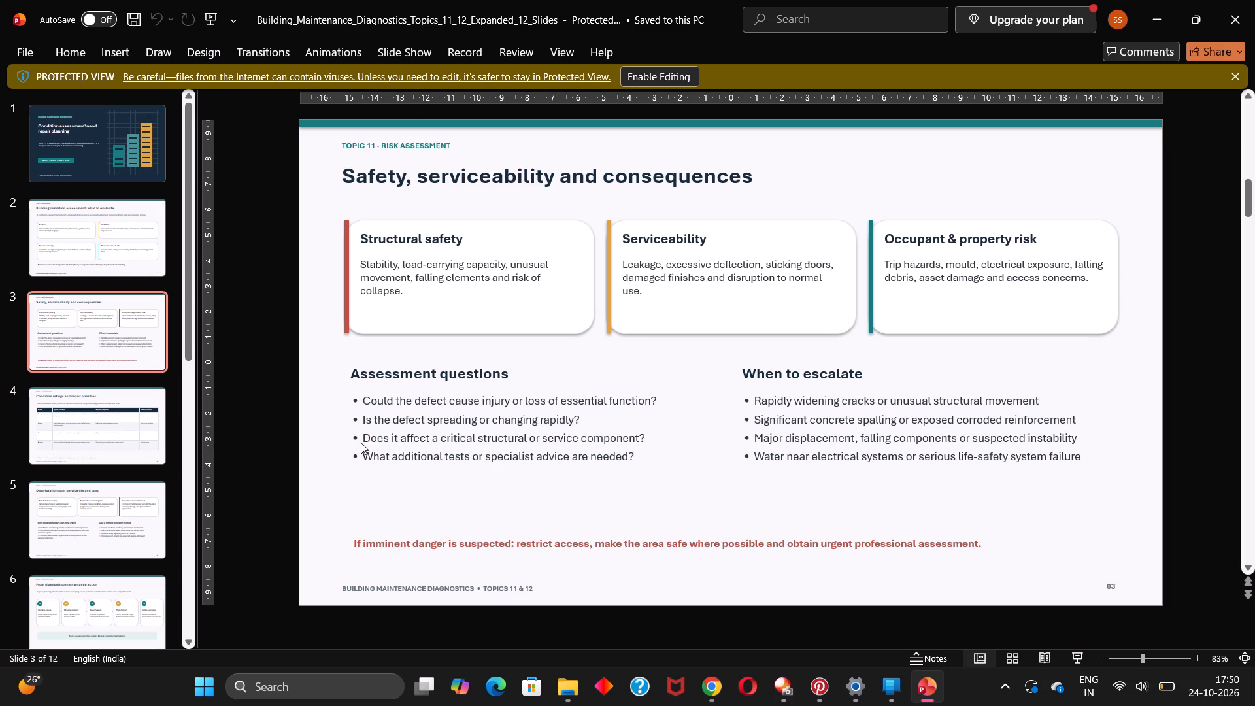
scroll(361, 443, down, 1)
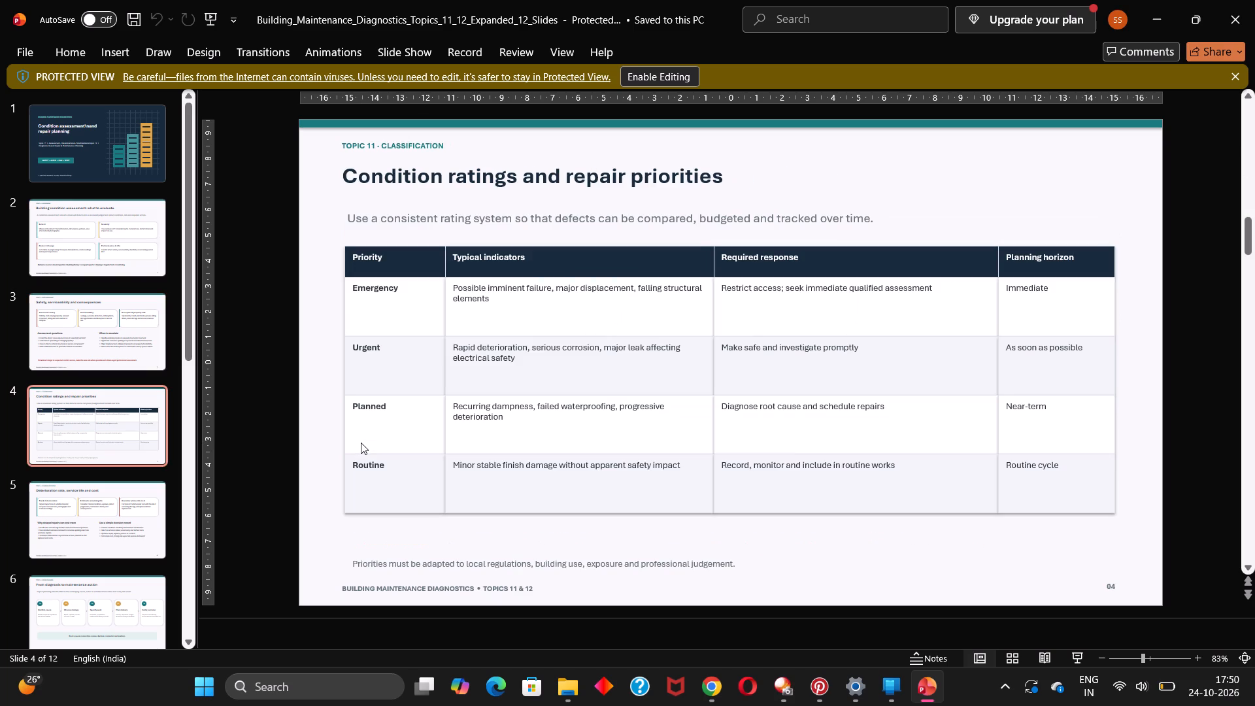
scroll(361, 443, down, 1)
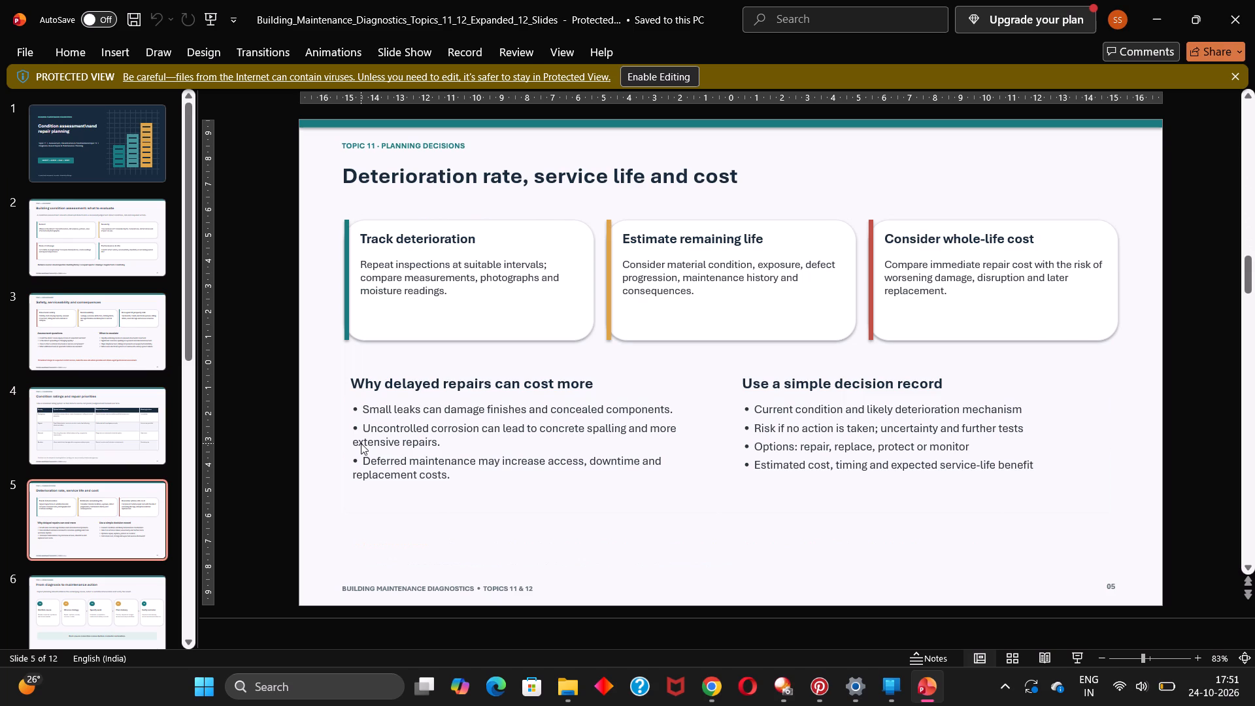
scroll(361, 443, down, 1)
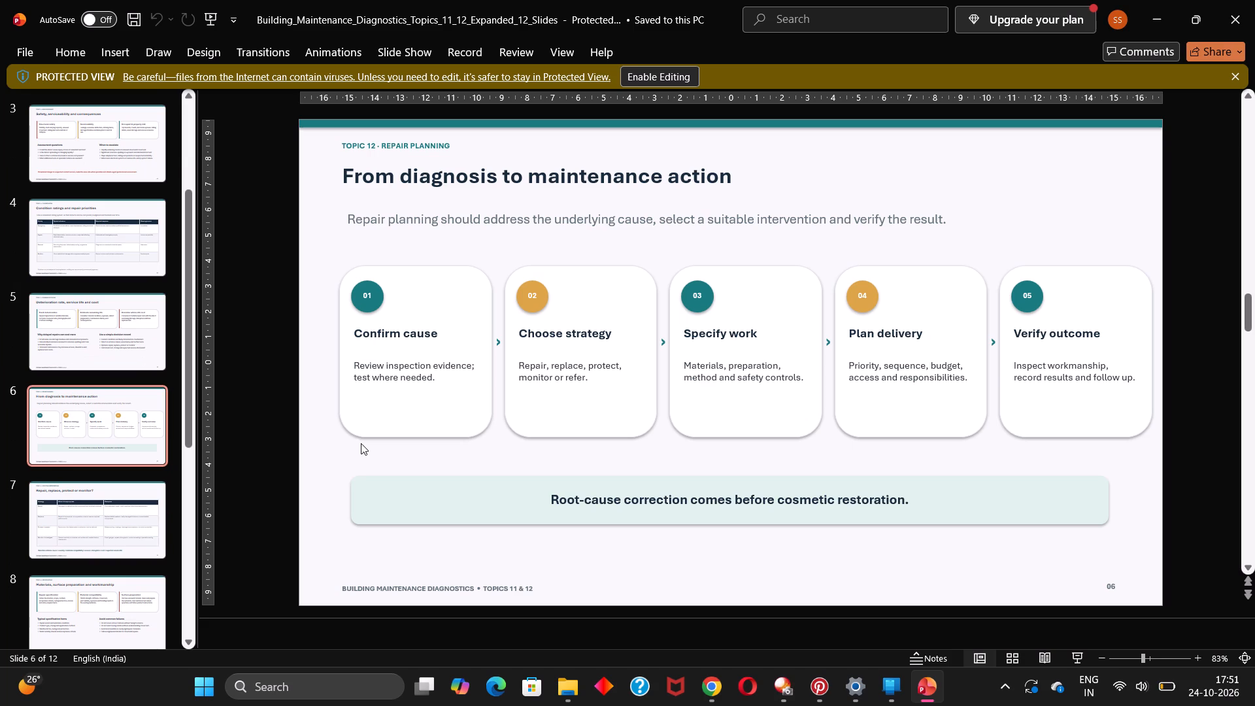
scroll(361, 443, down, 1)
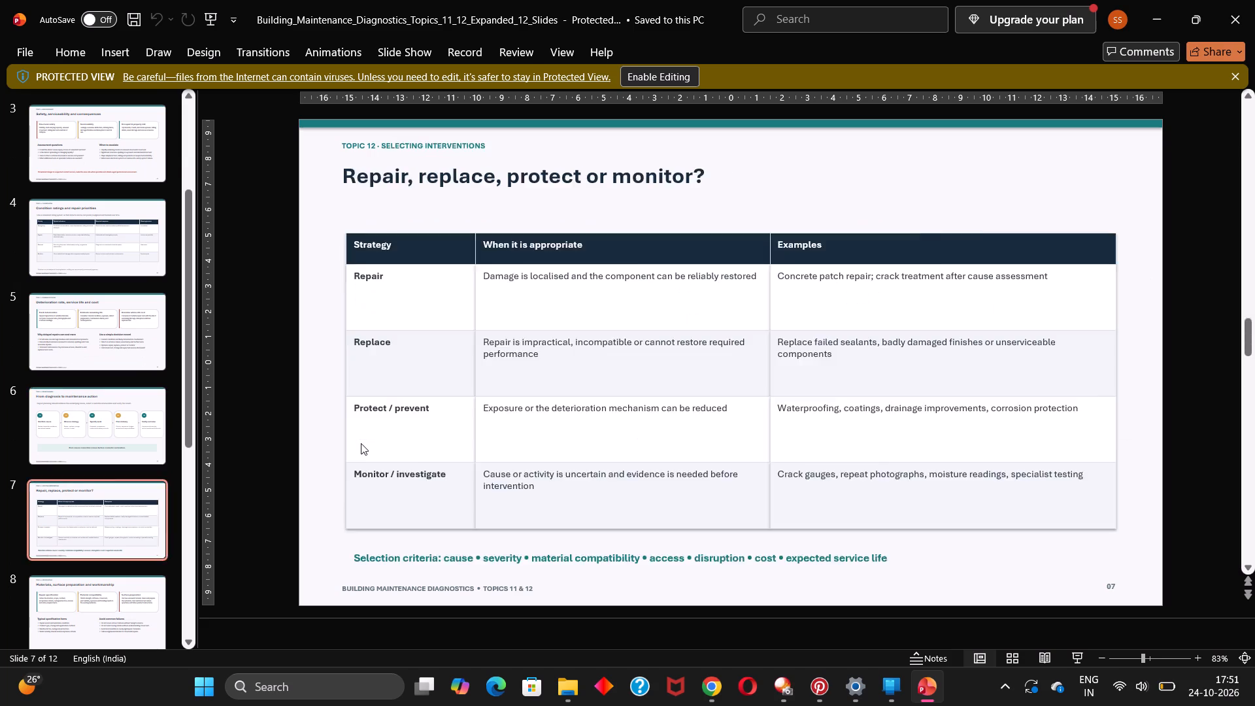
scroll(361, 443, down, 6)
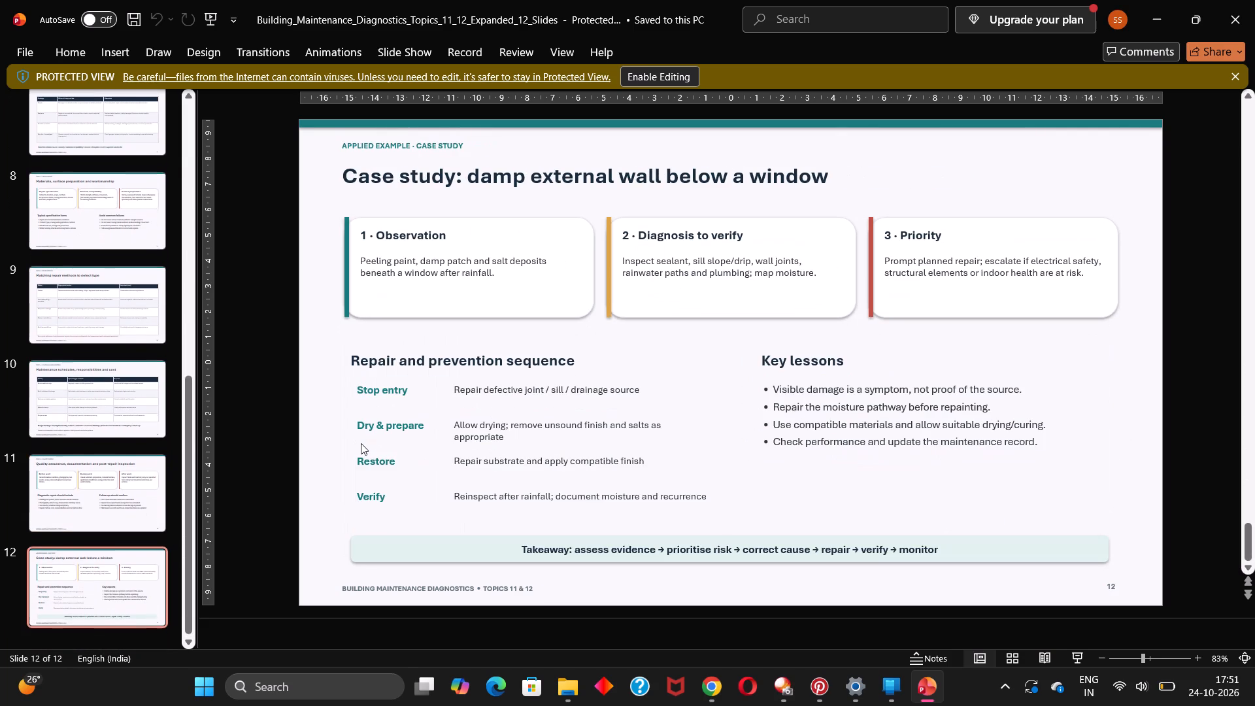
scroll(361, 443, up, 1)
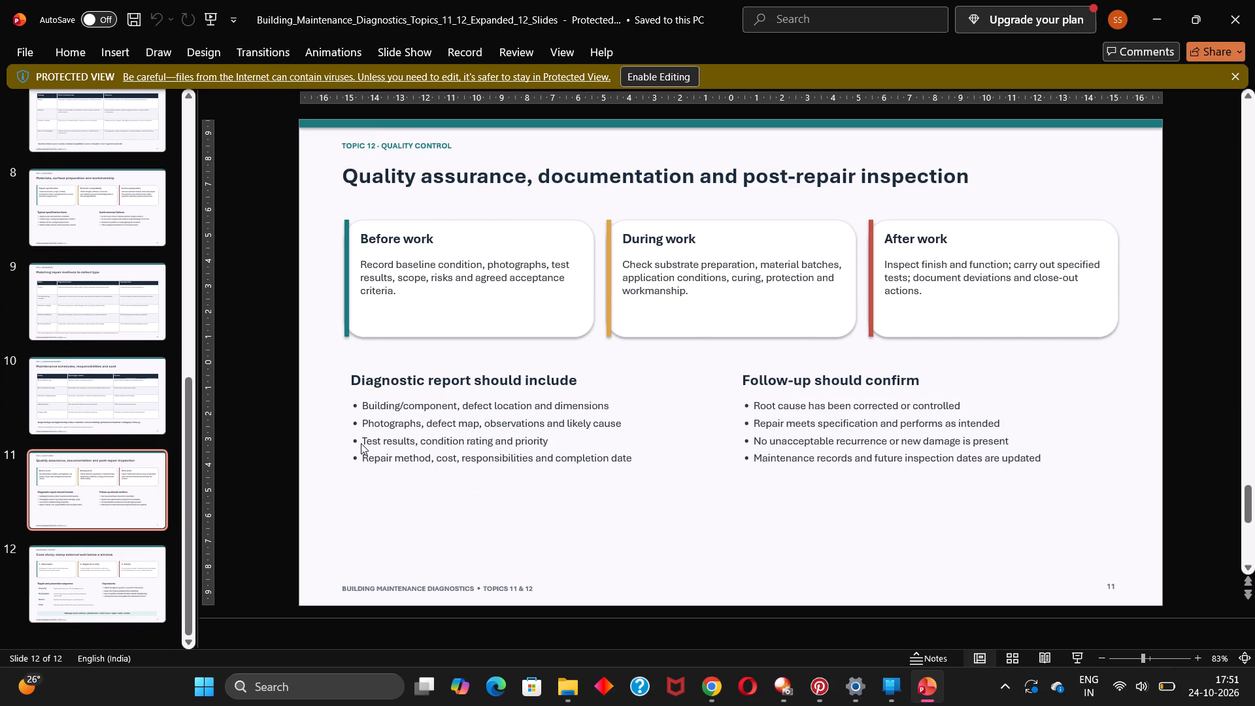
scroll(361, 443, up, 11)
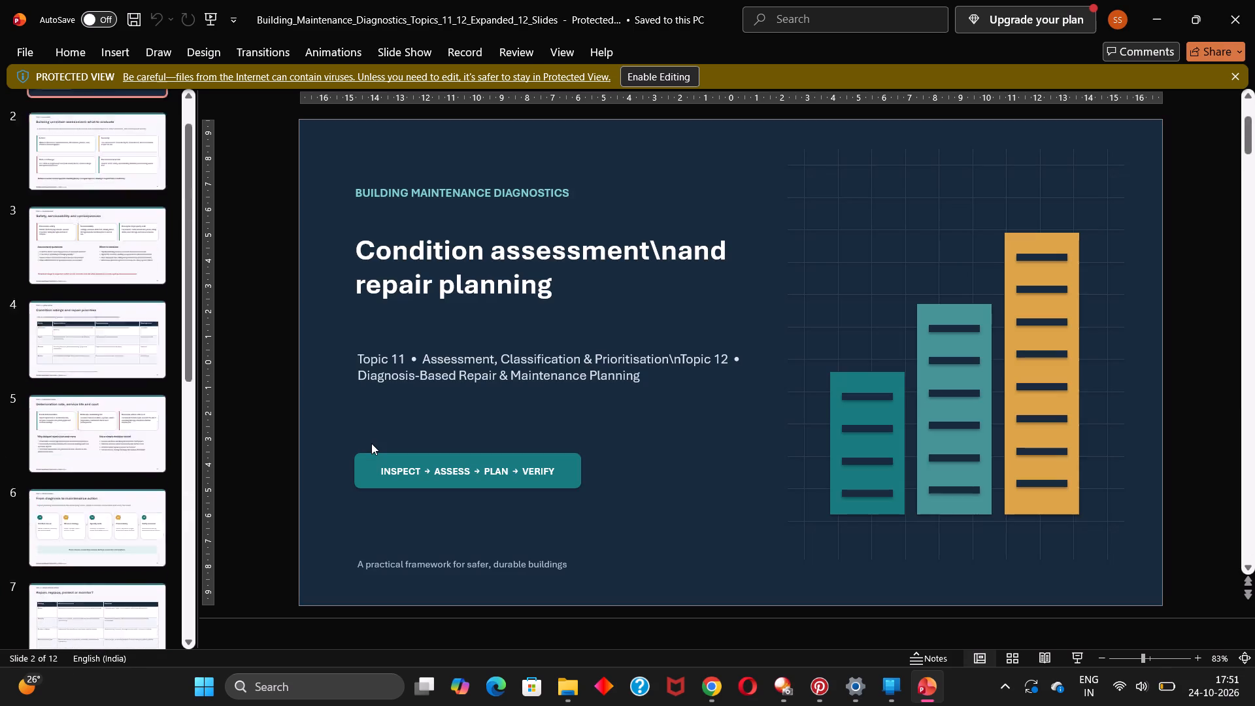
scroll(371, 443, up, 1)
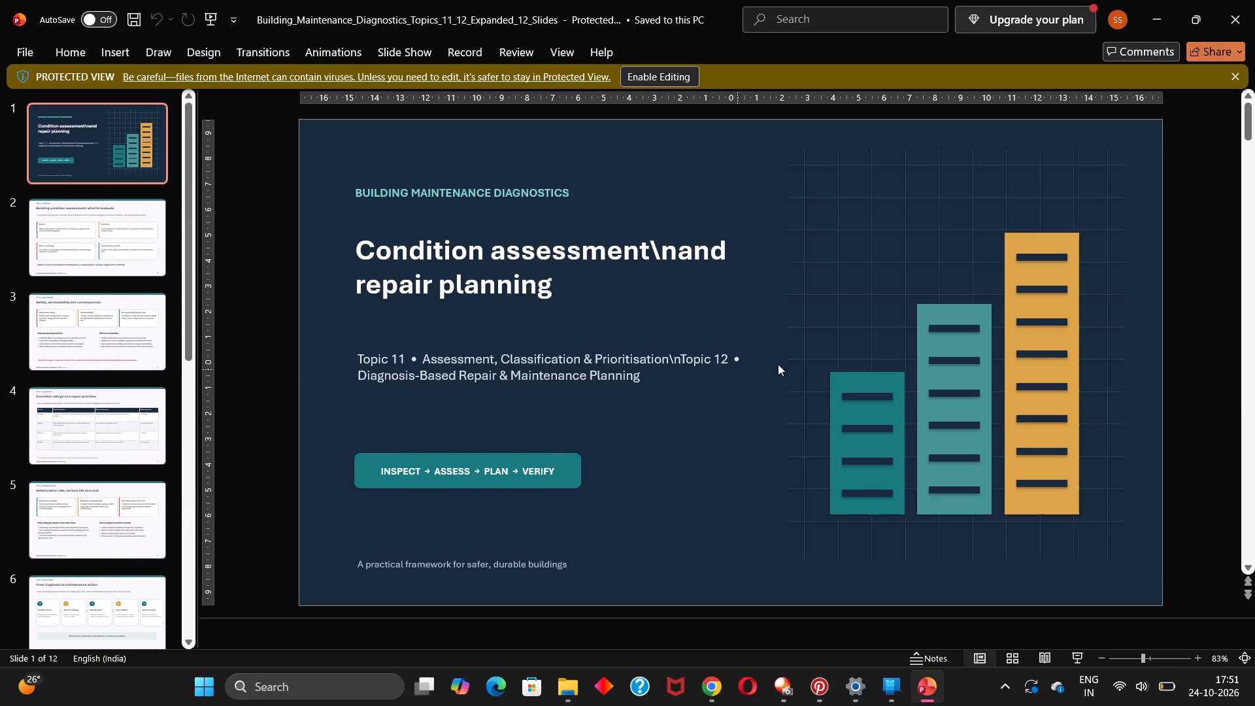
click(704, 689)
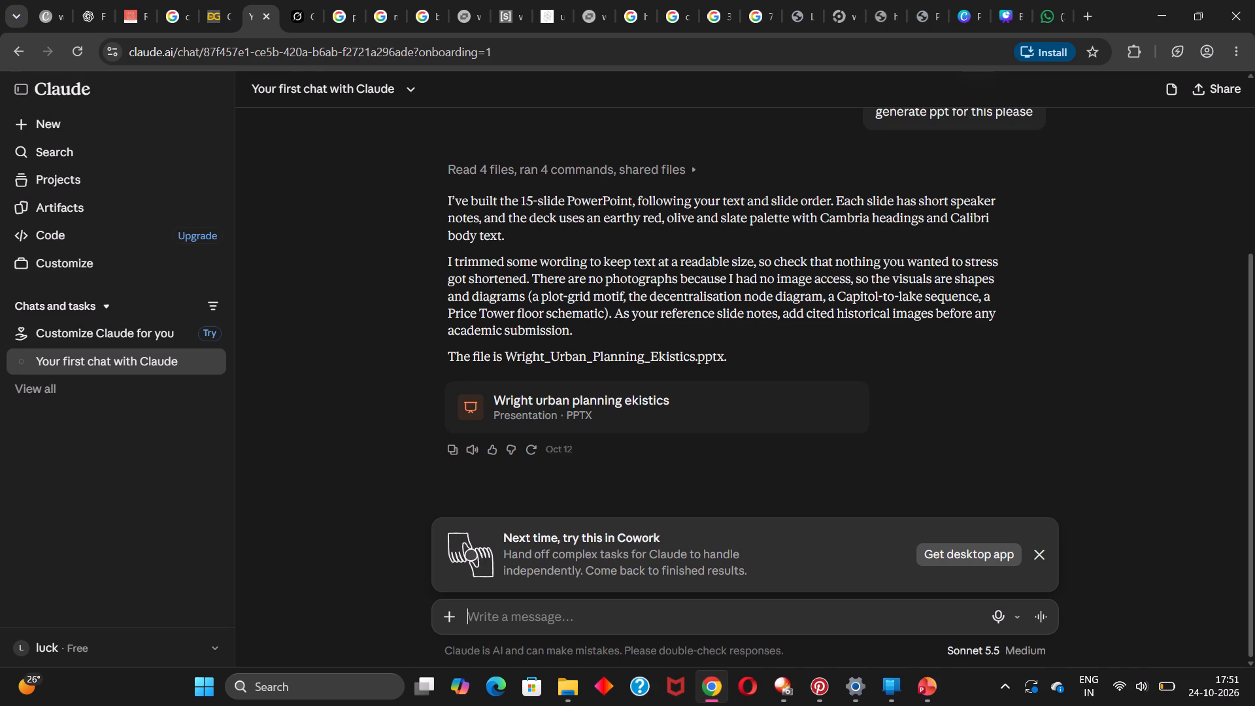
click(1242, 46)
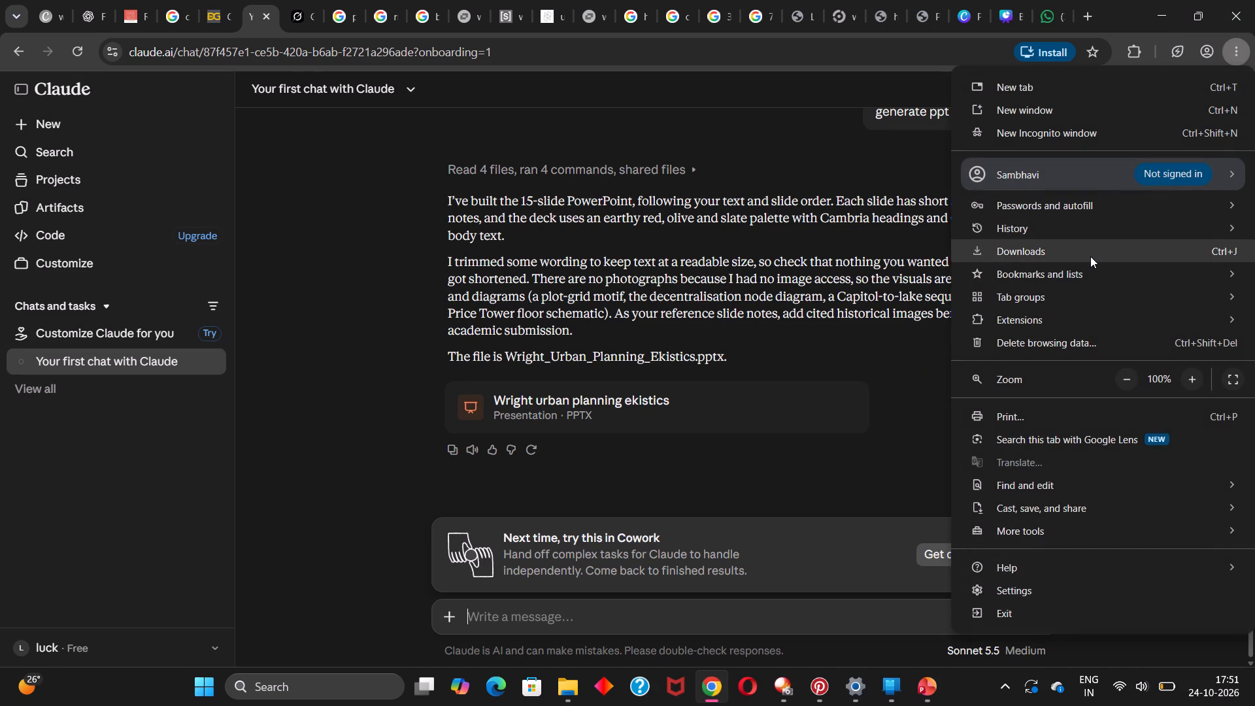
click(1090, 256)
scroll(639, 290, down, 1)
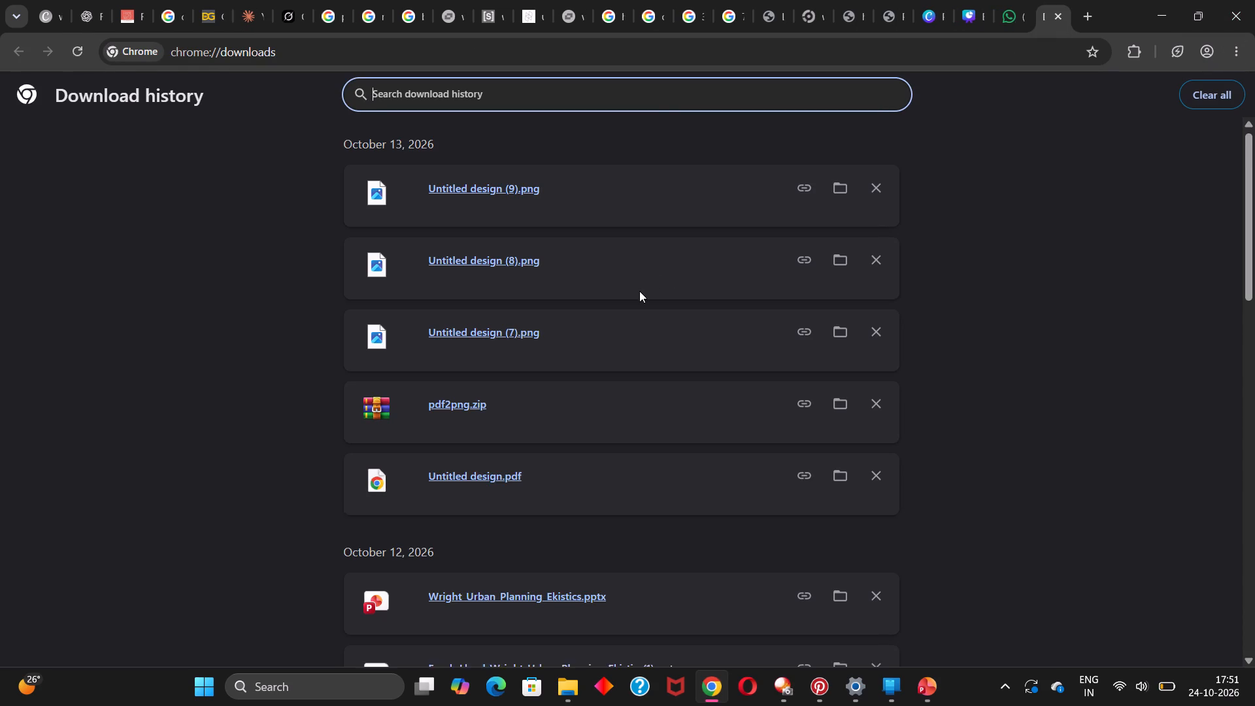
scroll(639, 291, down, 4)
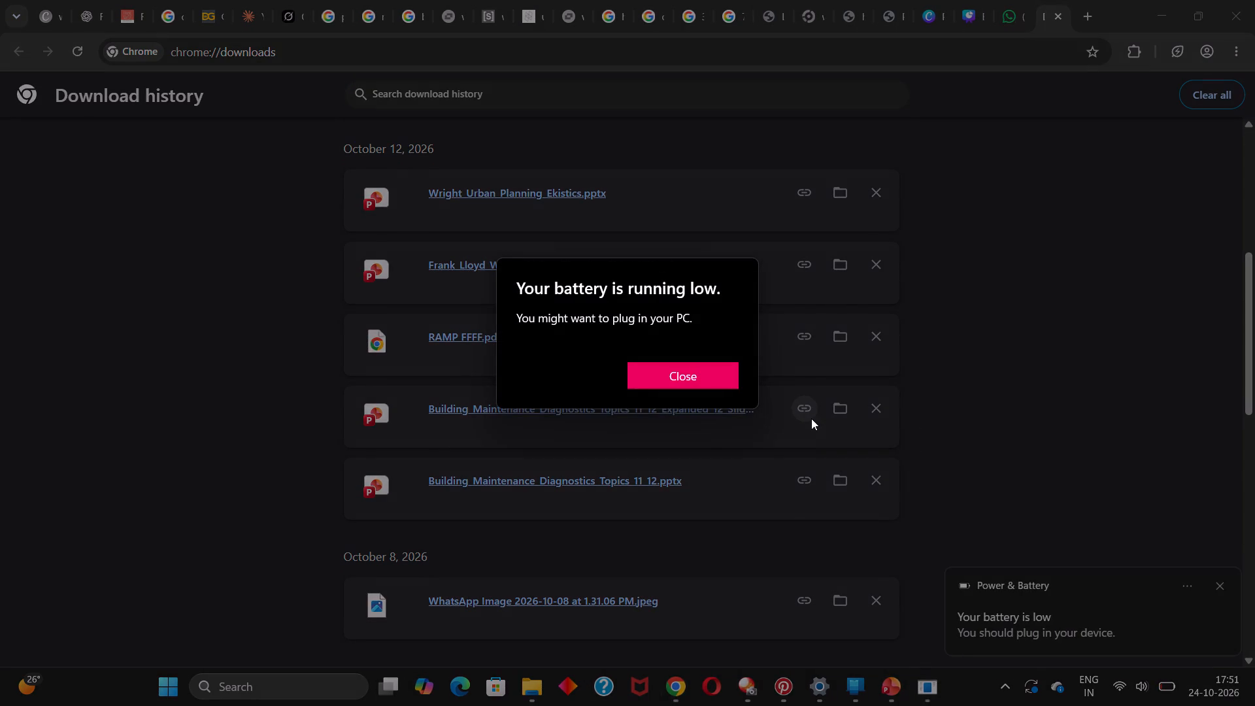
click(730, 382)
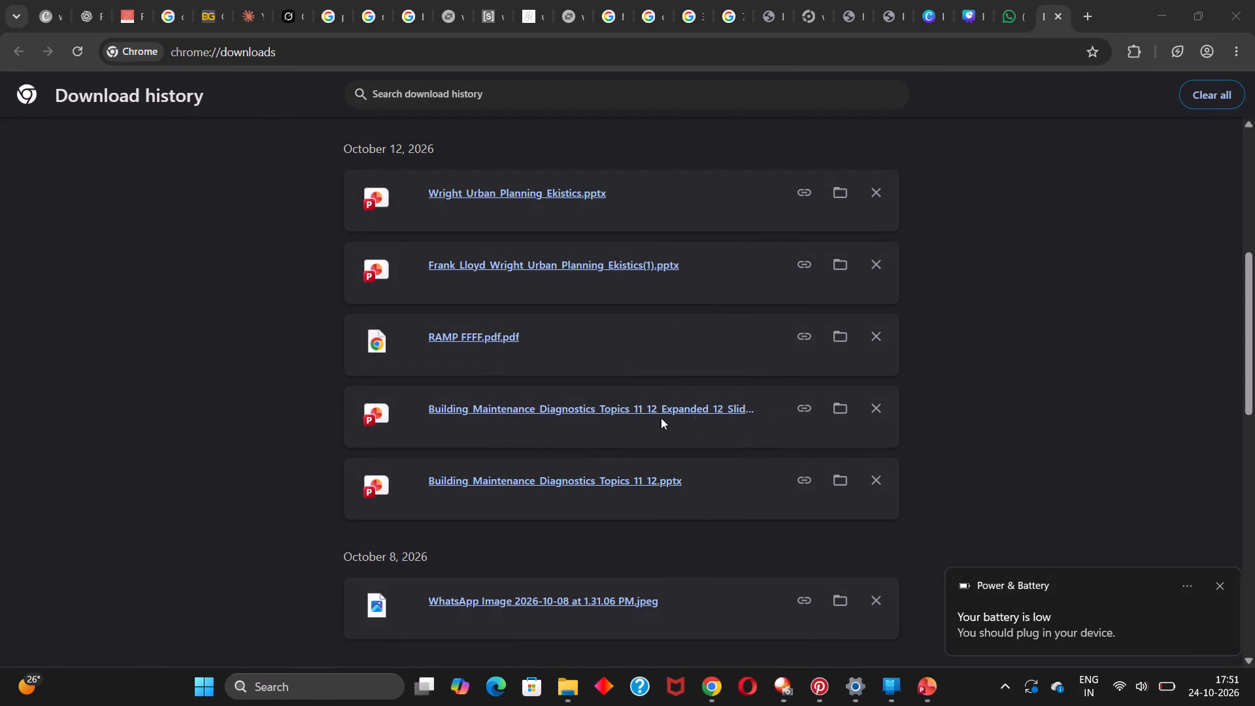
scroll(505, 411, down, 1)
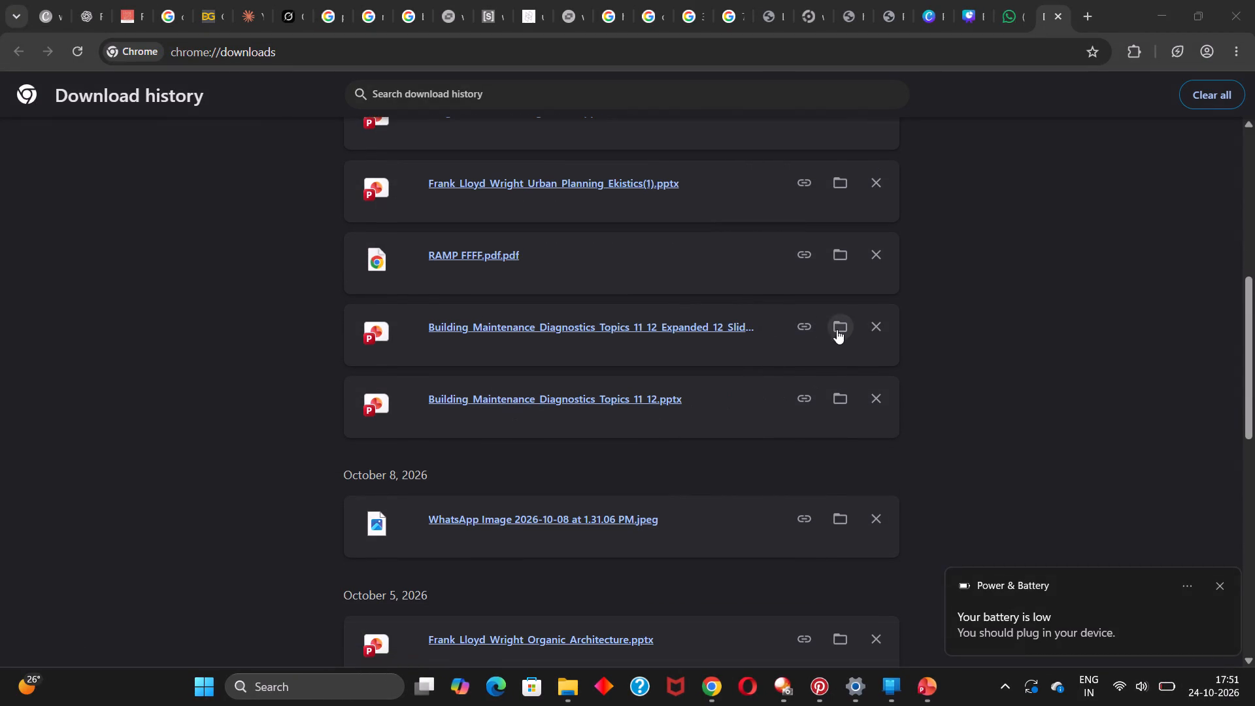
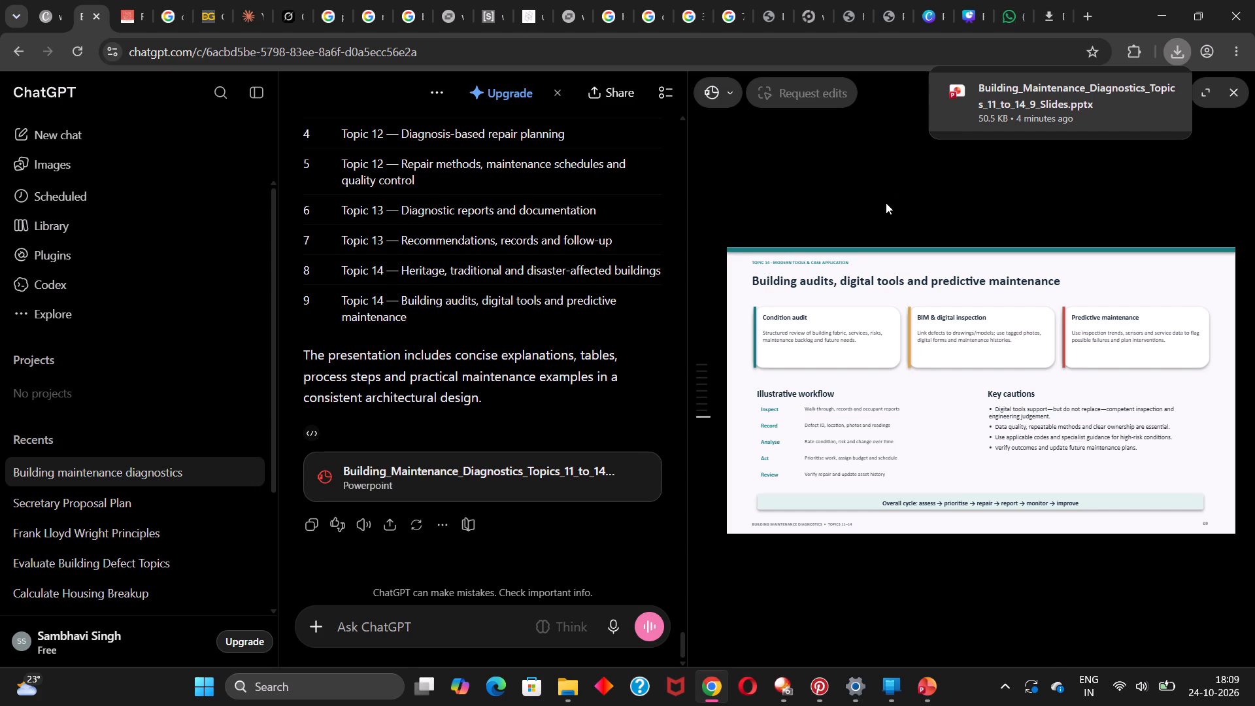
click(912, 695)
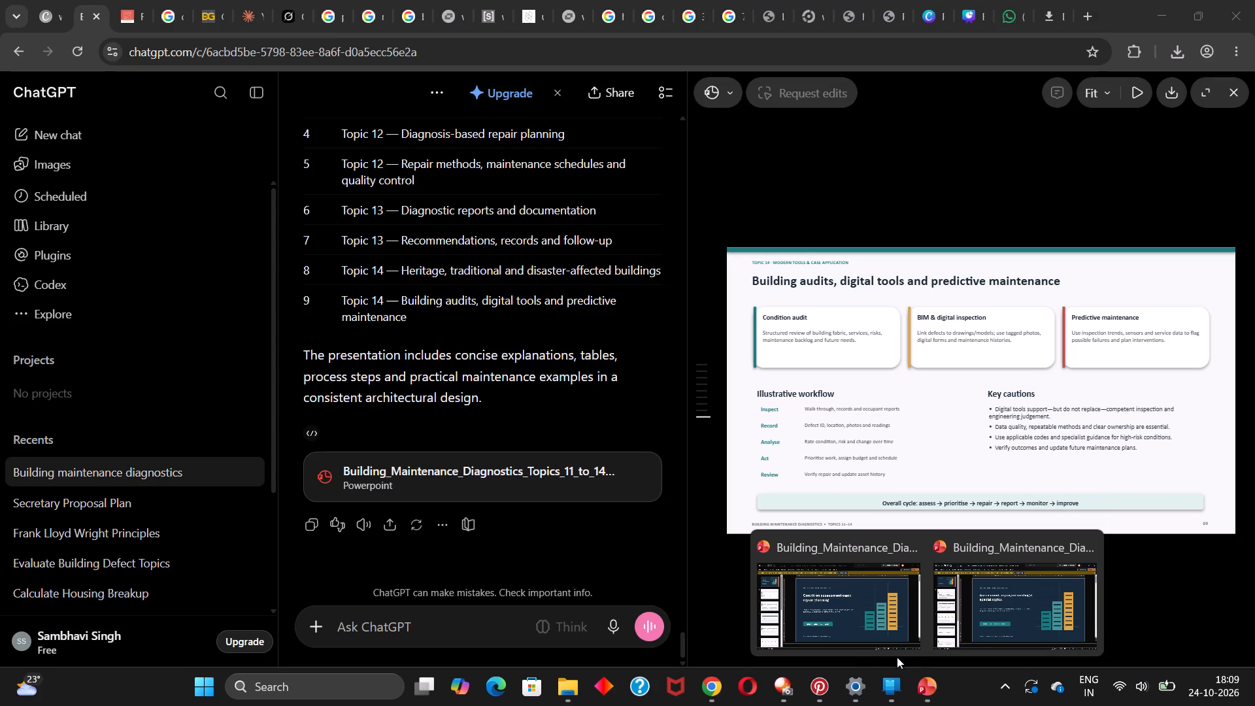
scroll(1000, 440, up, 5)
click(744, 227)
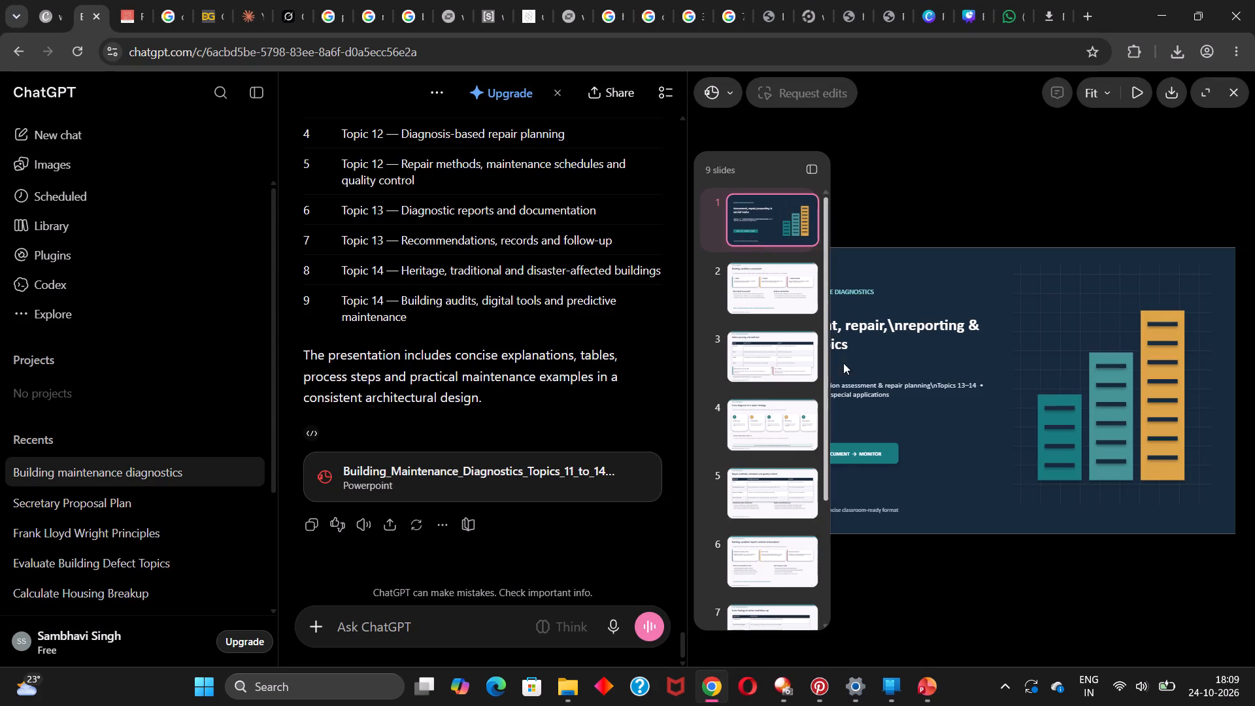
click(935, 692)
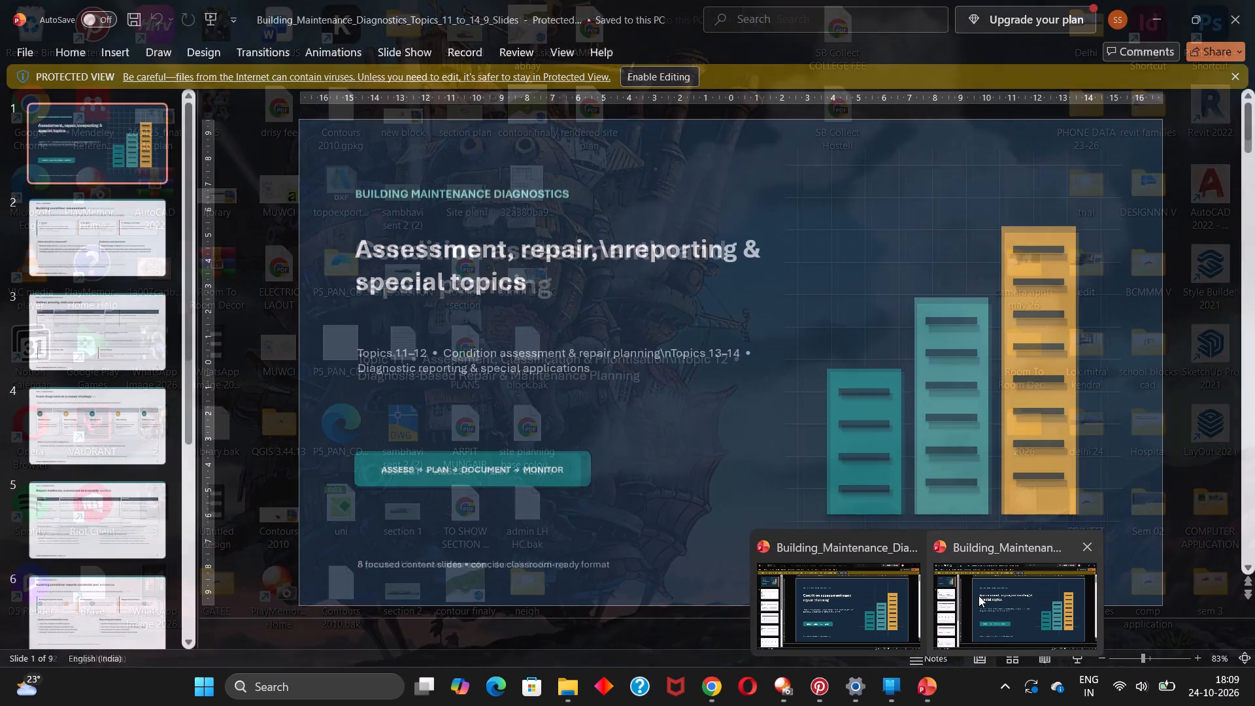
click(997, 593)
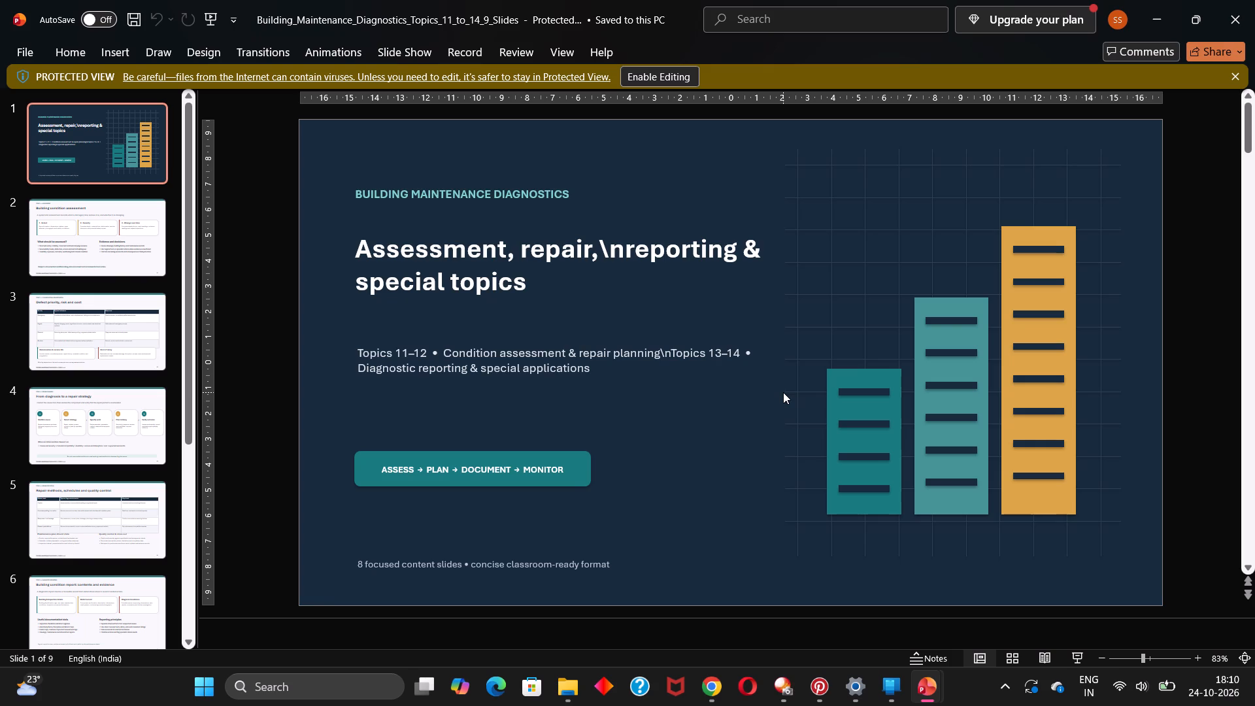
scroll(783, 392, down, 7)
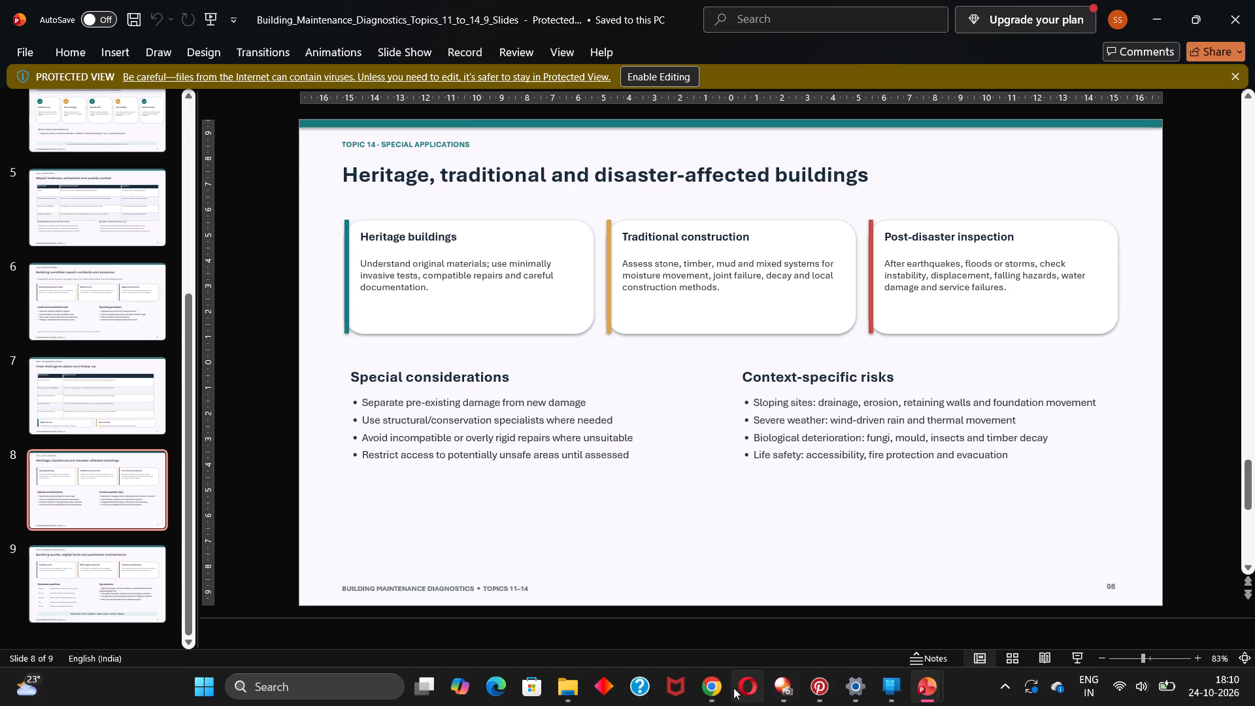
In the Canva BUILDING MAINTENANCE DIAGNOSTICS design, go to blank page 32 and upload the Building_Maintenance_Diagnostics_Topics_11_to_14_9_Slides file.
click(709, 692)
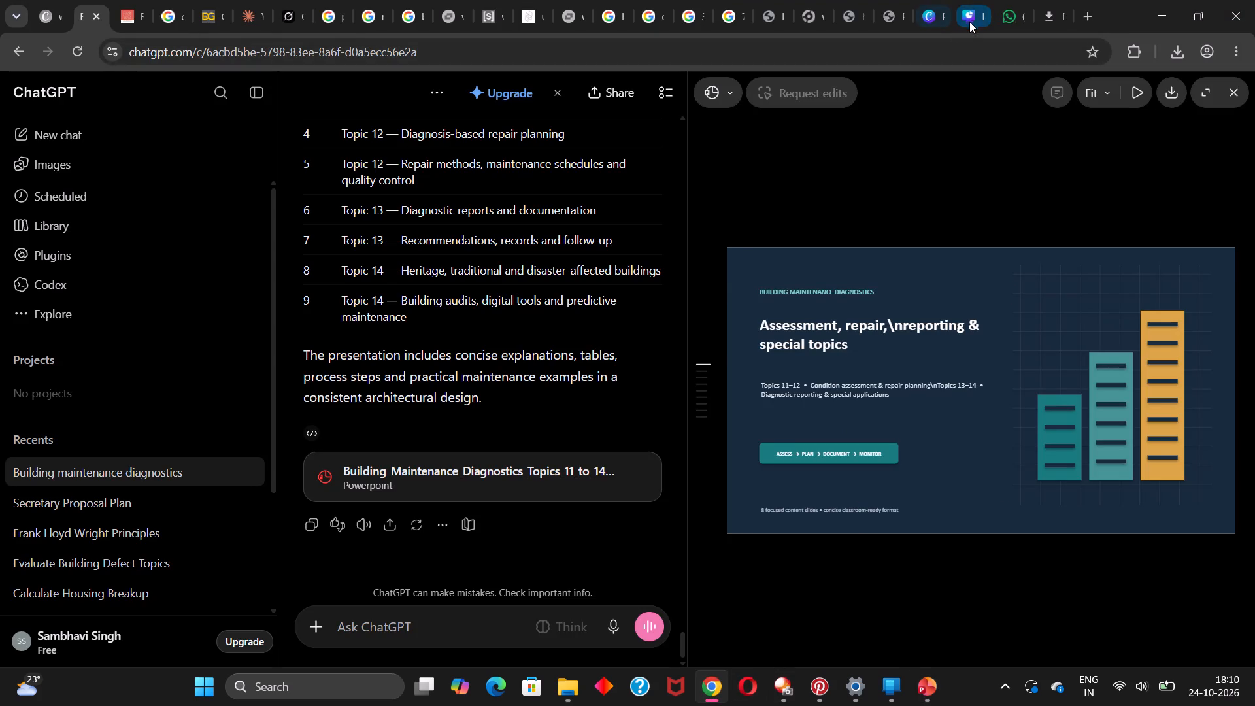
click(971, 20)
click(1171, 601)
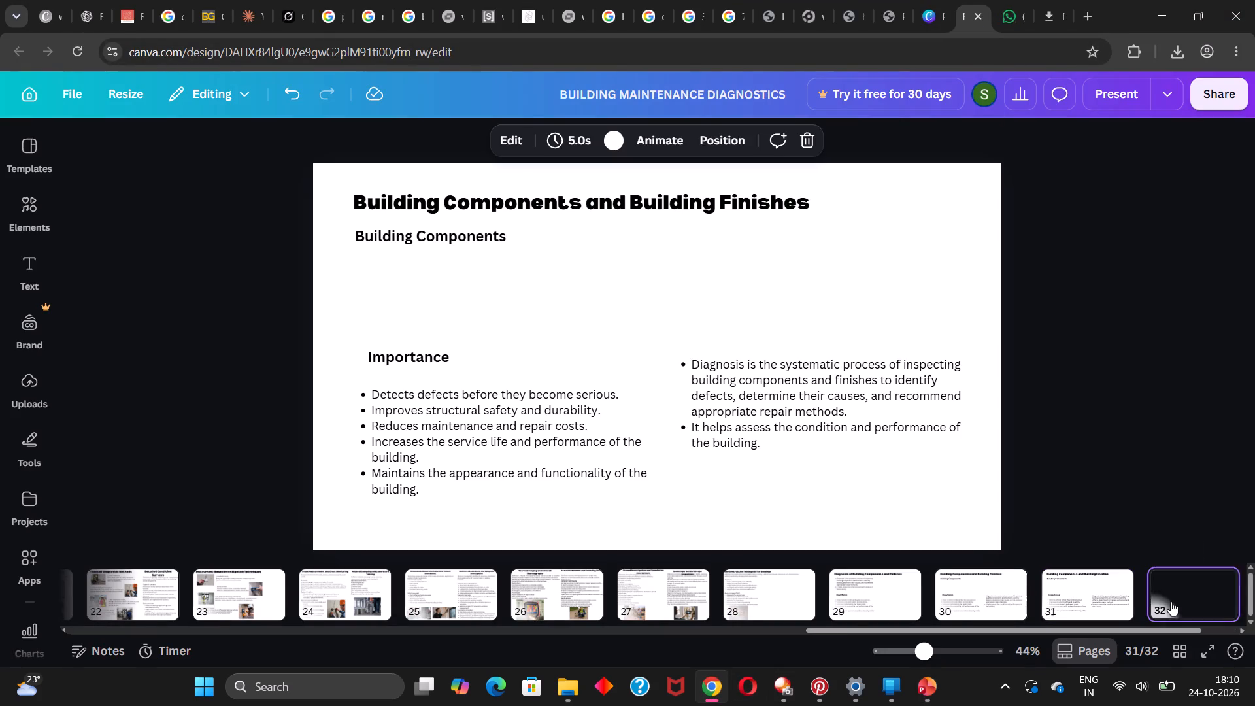
click(27, 395)
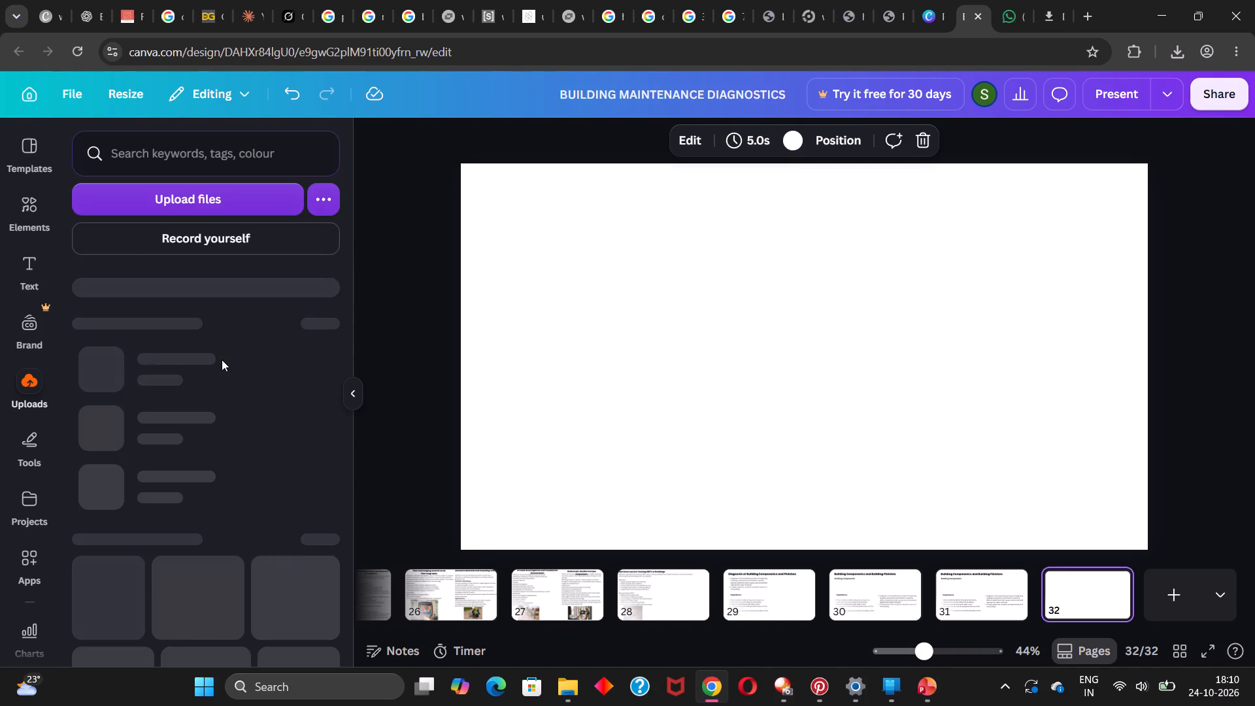
scroll(222, 359, up, 3)
click(249, 187)
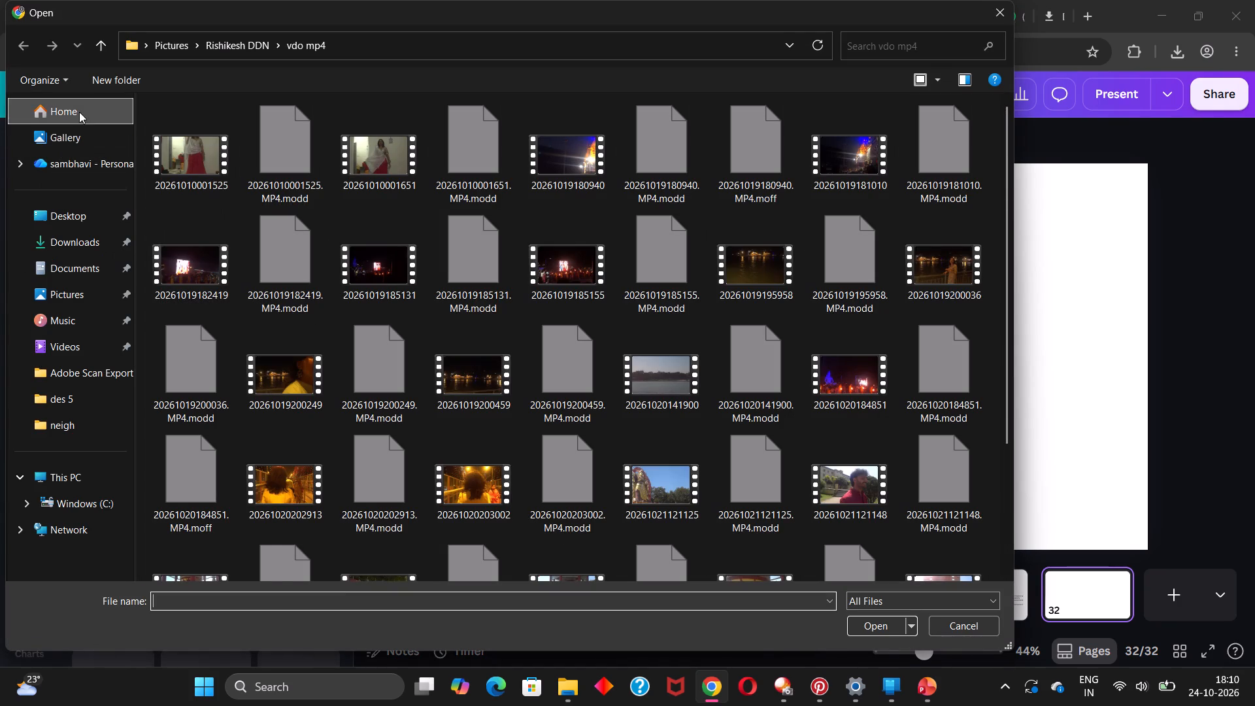
click(79, 112)
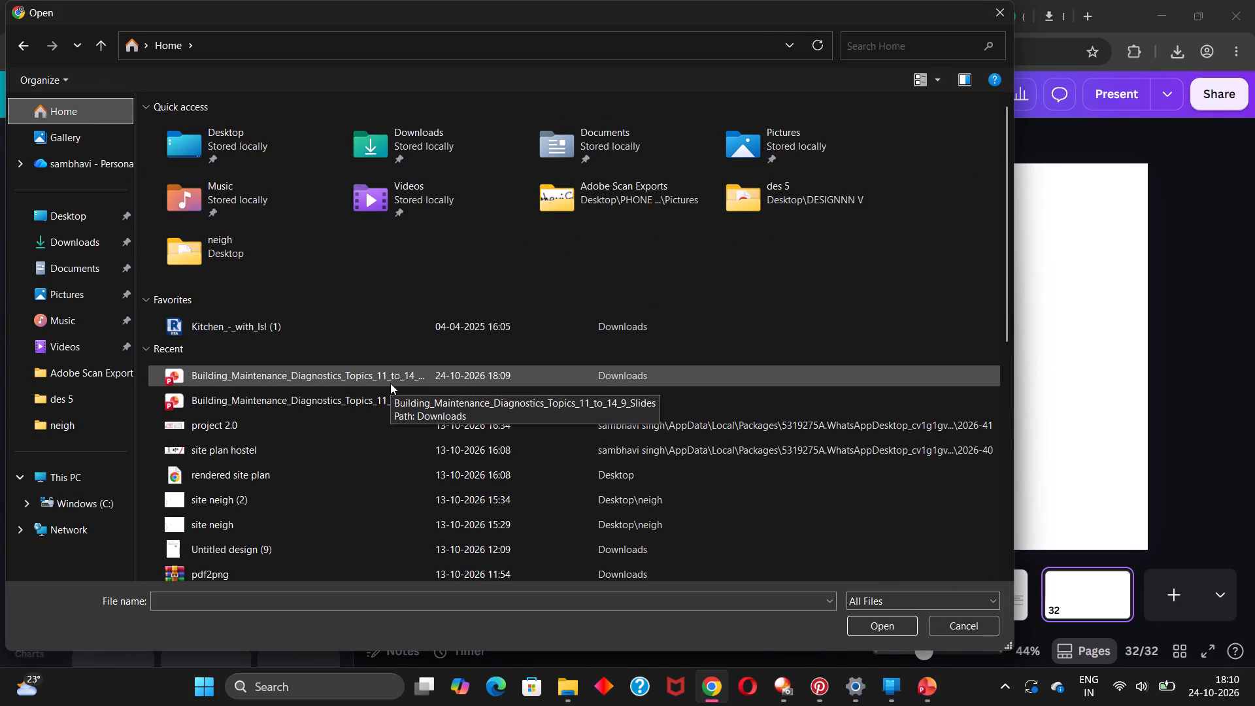
click(390, 378)
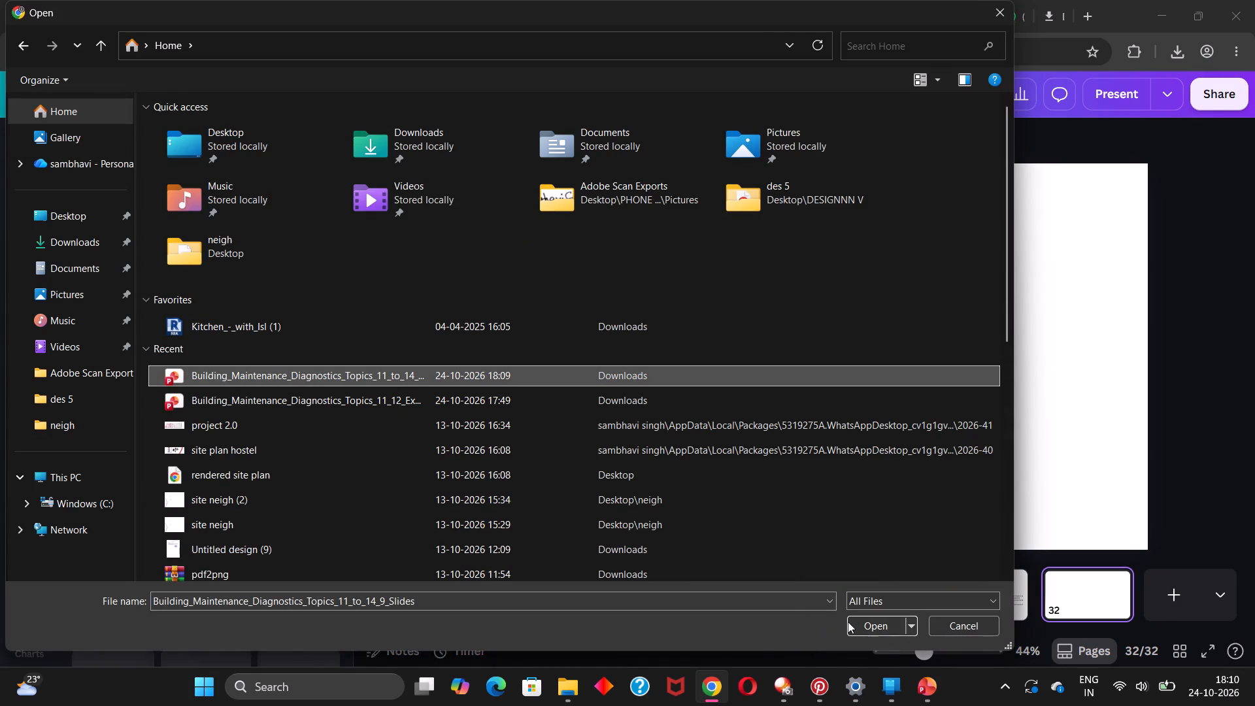
click(855, 620)
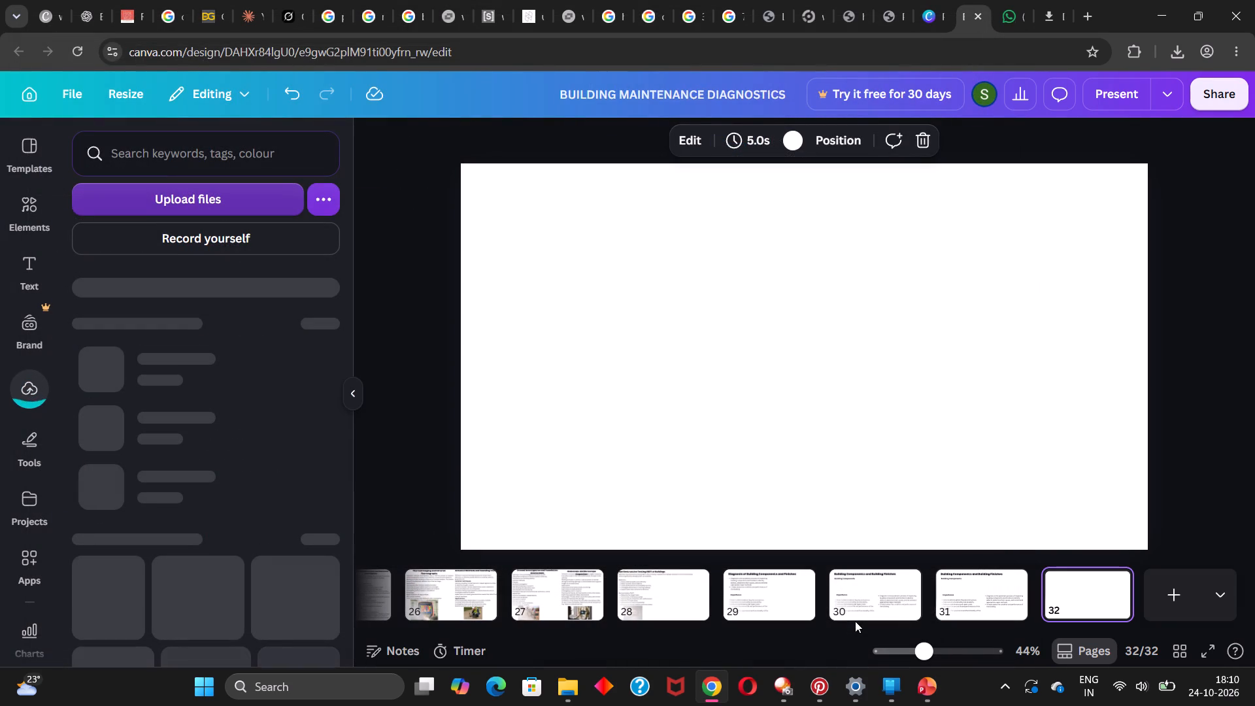
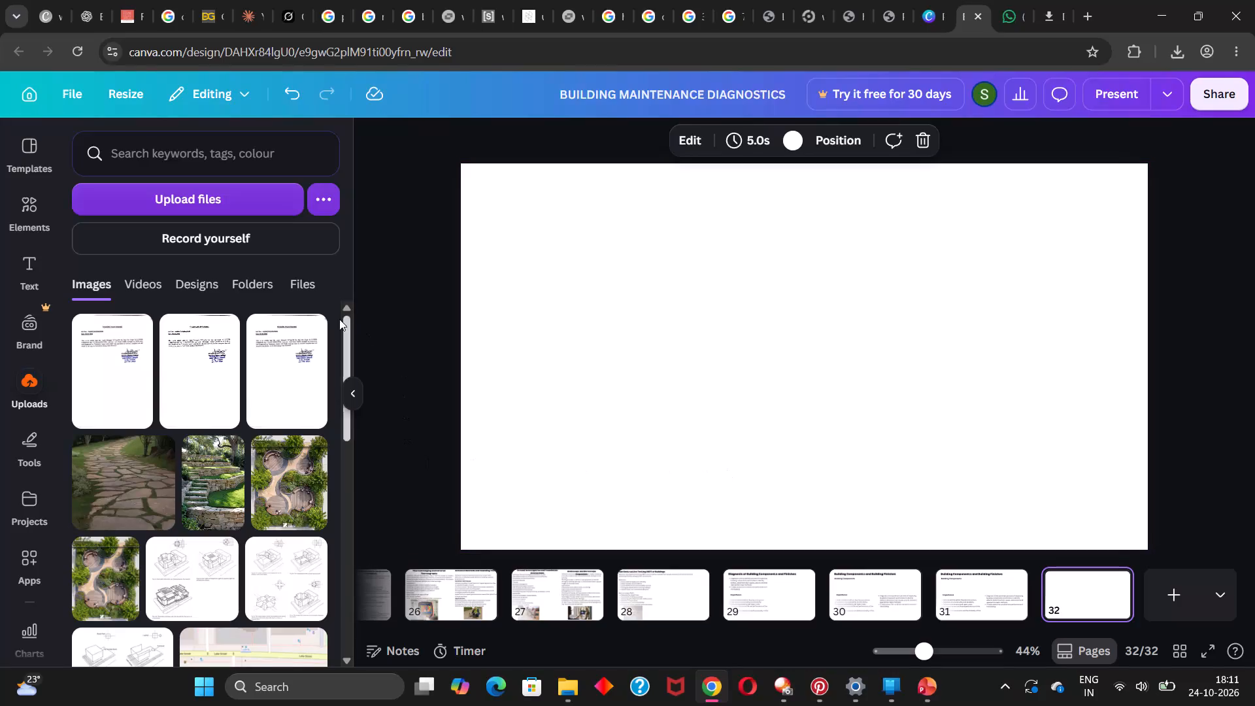
Find the uploaded Building_Maintenance_Diagnostics_Topics deck among the uploaded designs and open its set of nine pages.
click(299, 288)
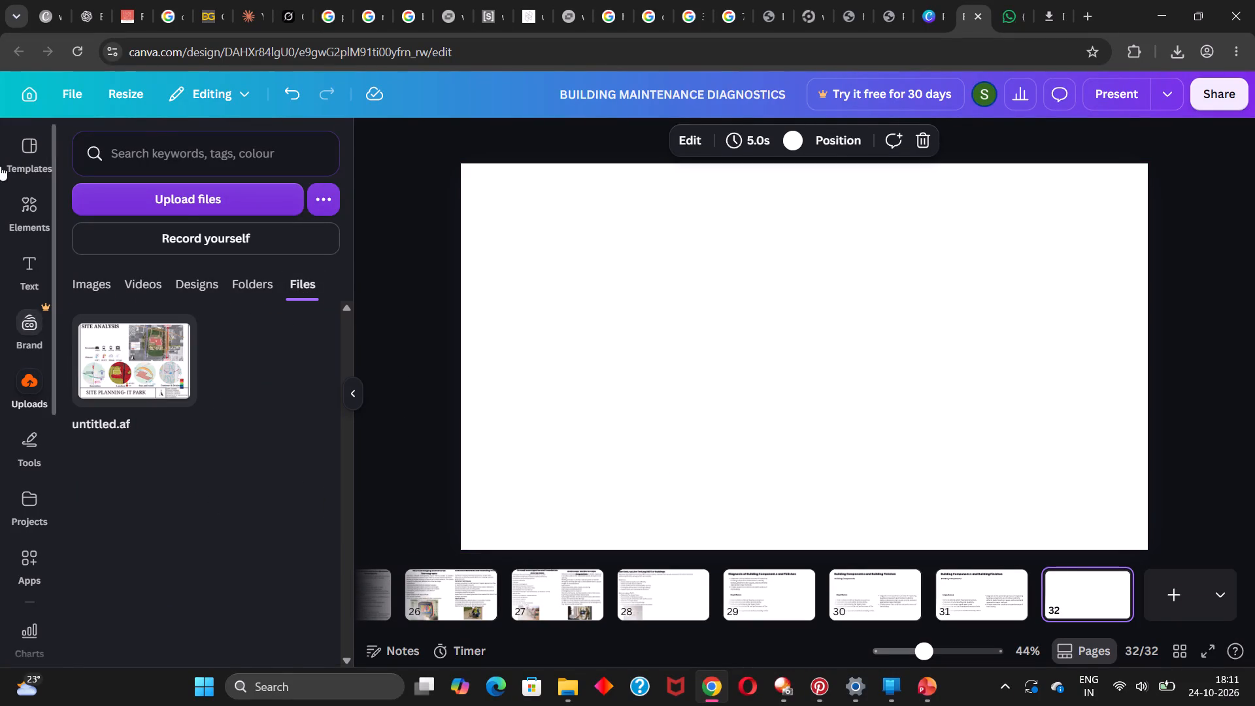
click(195, 289)
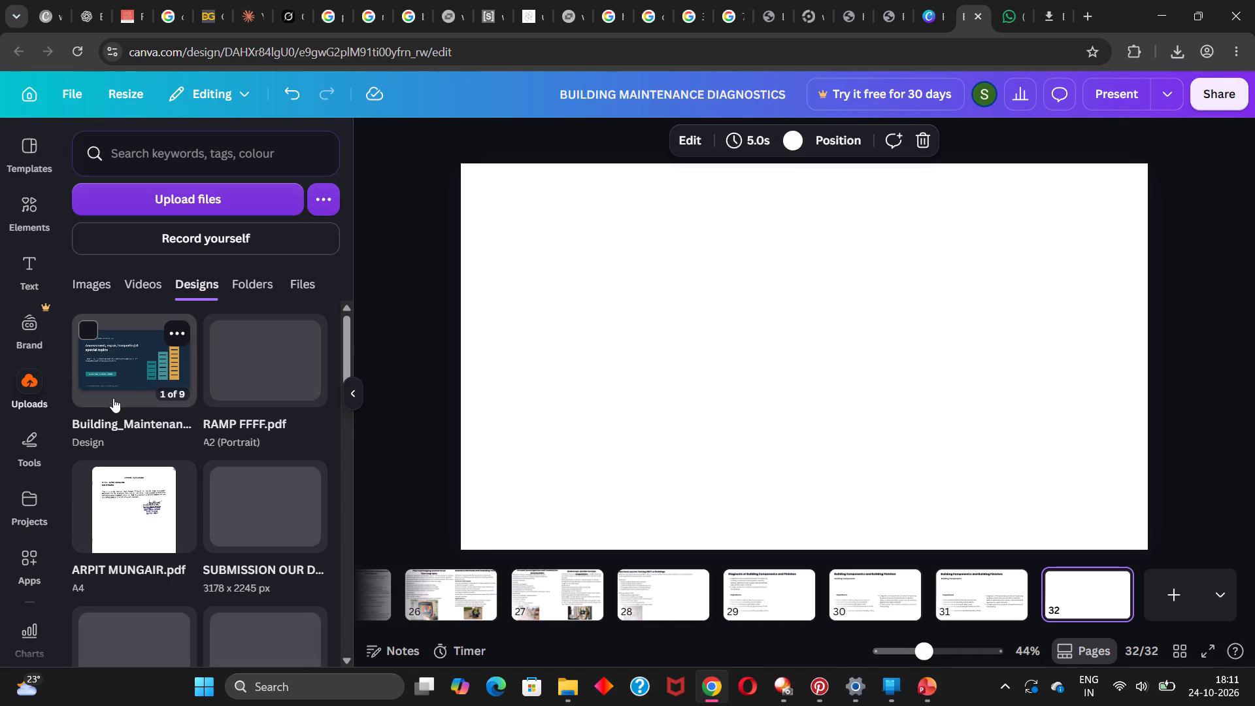
click(117, 382)
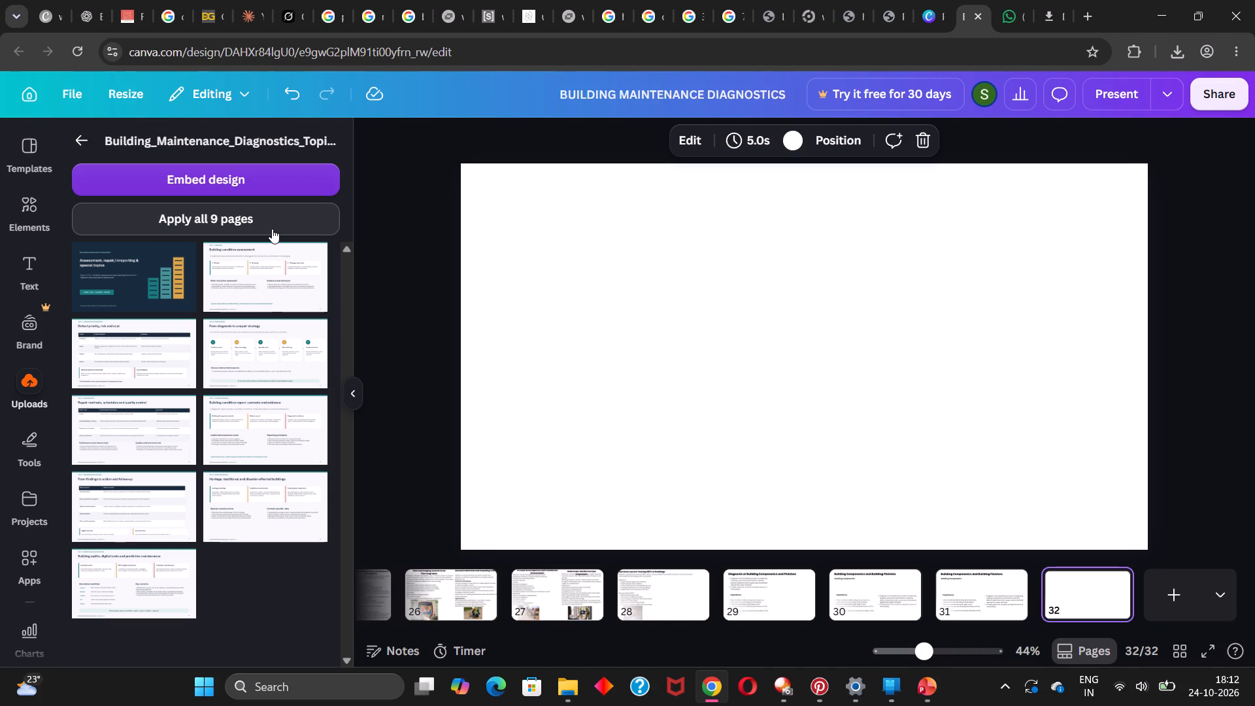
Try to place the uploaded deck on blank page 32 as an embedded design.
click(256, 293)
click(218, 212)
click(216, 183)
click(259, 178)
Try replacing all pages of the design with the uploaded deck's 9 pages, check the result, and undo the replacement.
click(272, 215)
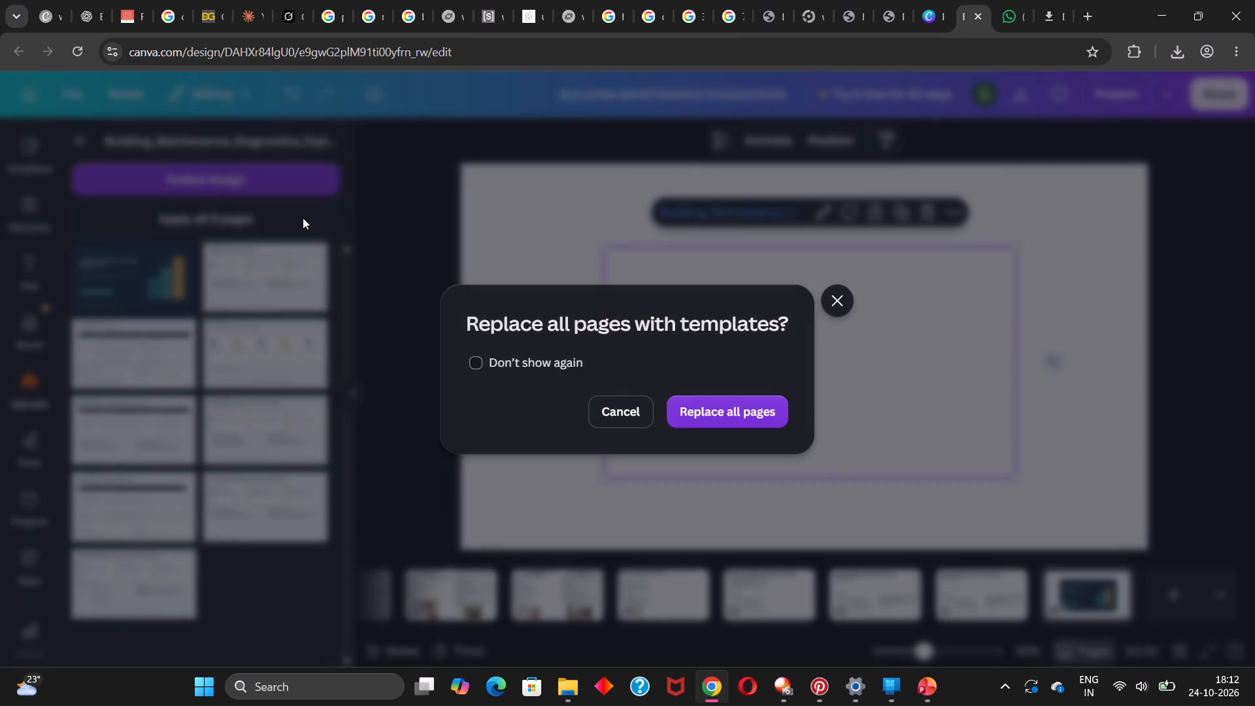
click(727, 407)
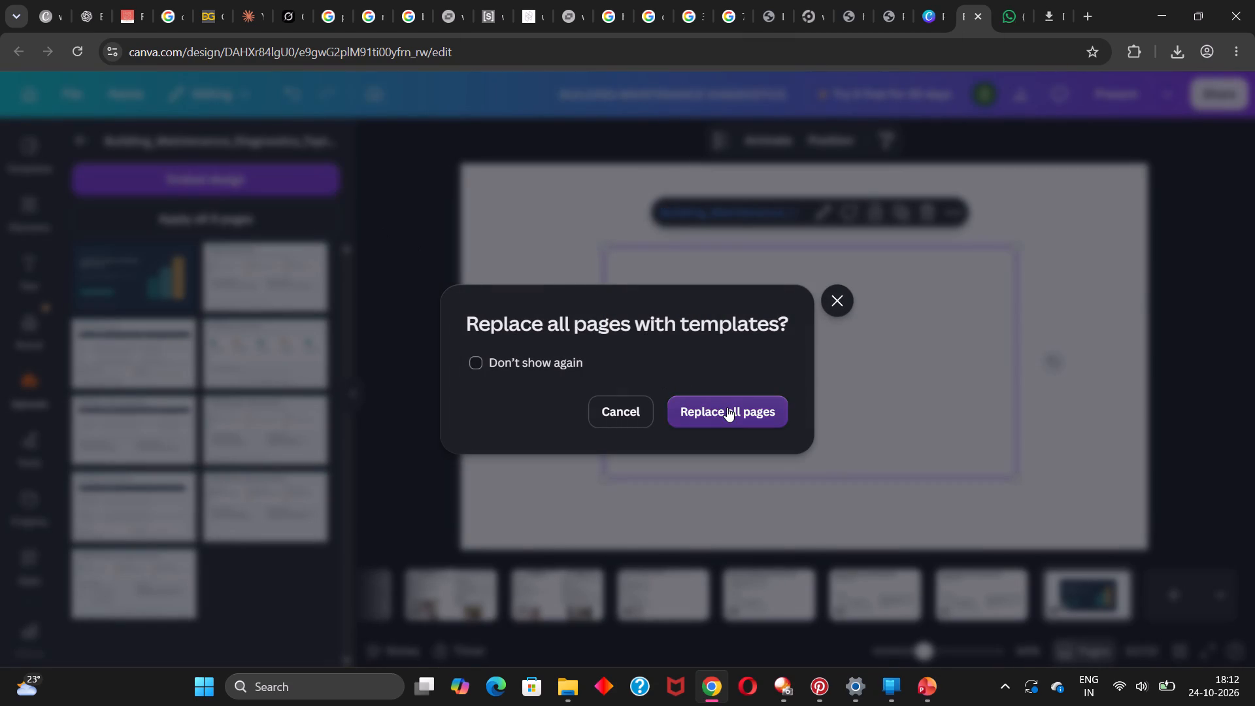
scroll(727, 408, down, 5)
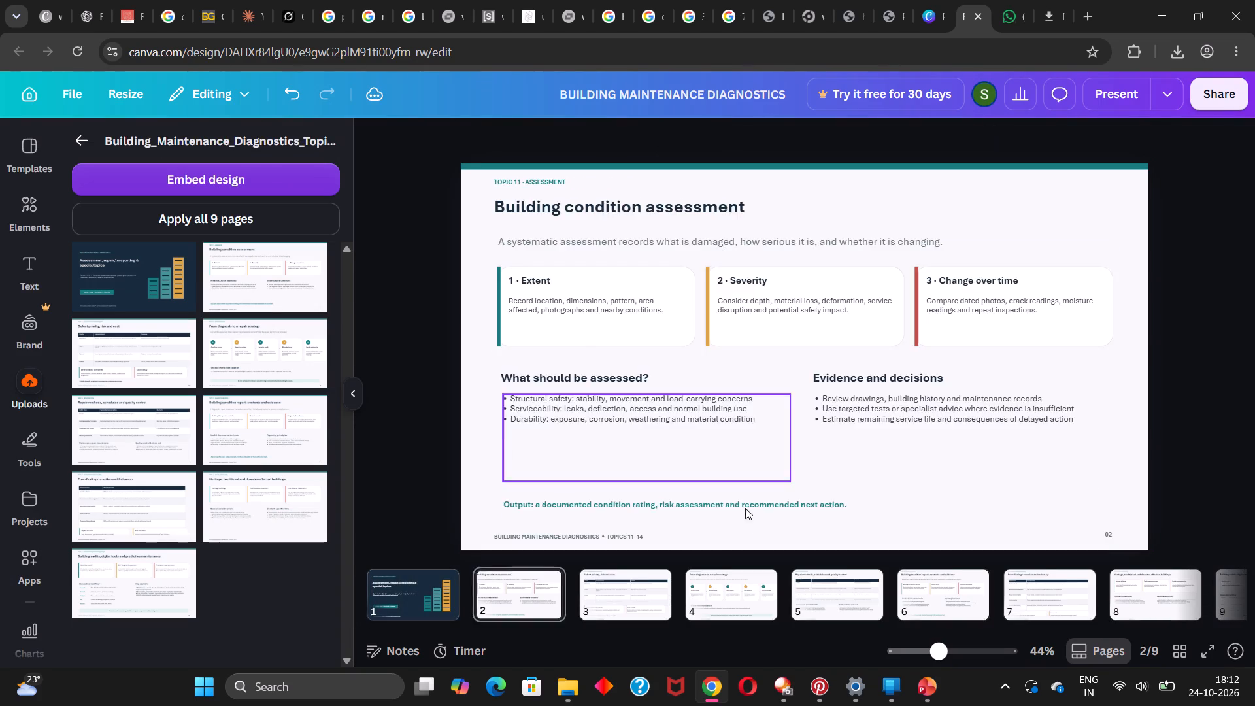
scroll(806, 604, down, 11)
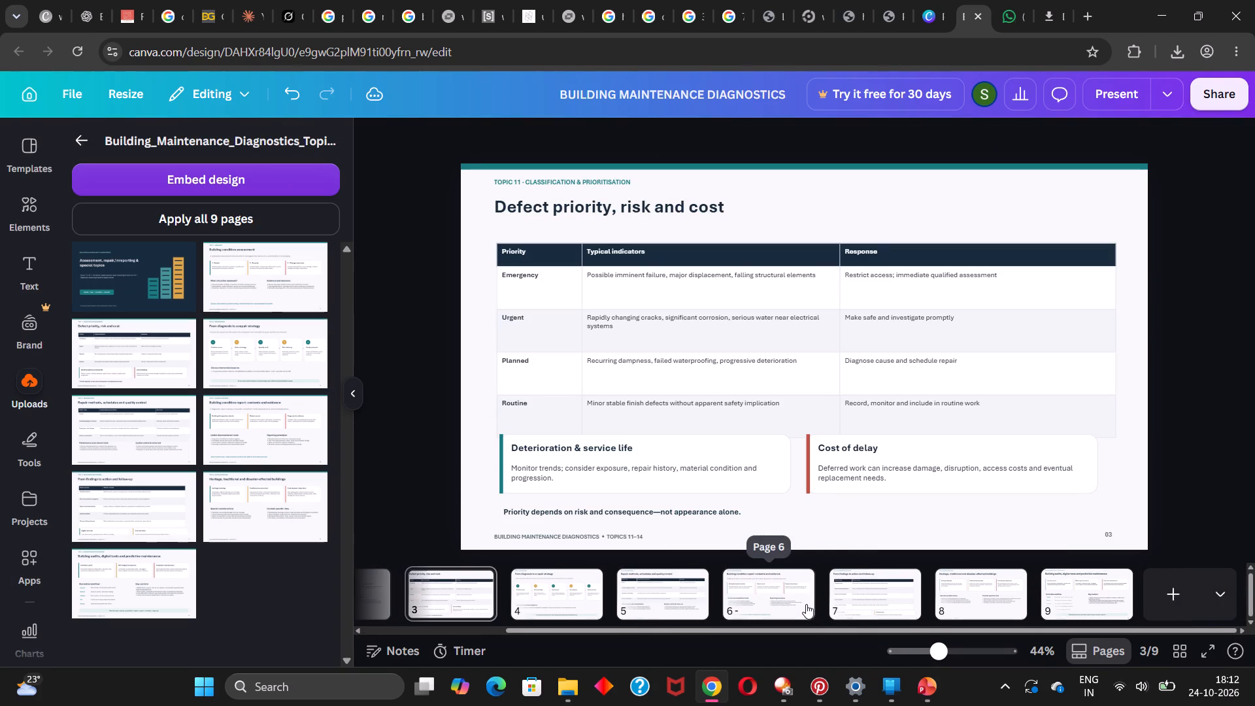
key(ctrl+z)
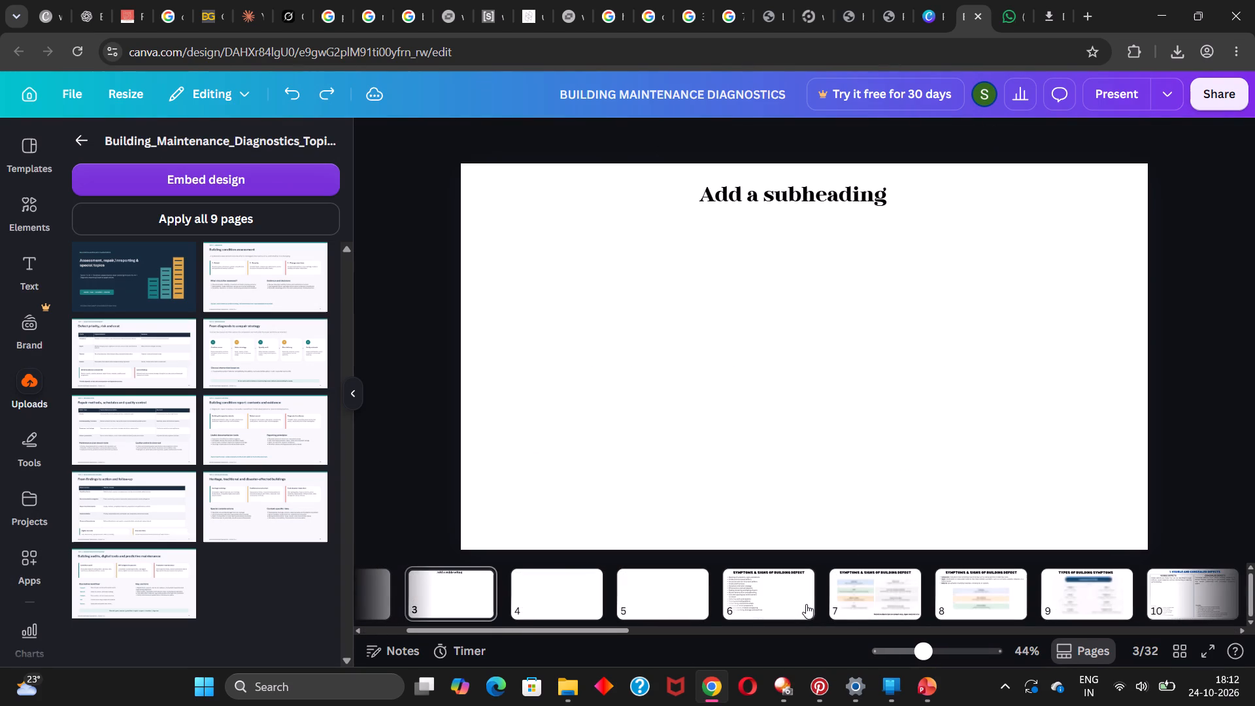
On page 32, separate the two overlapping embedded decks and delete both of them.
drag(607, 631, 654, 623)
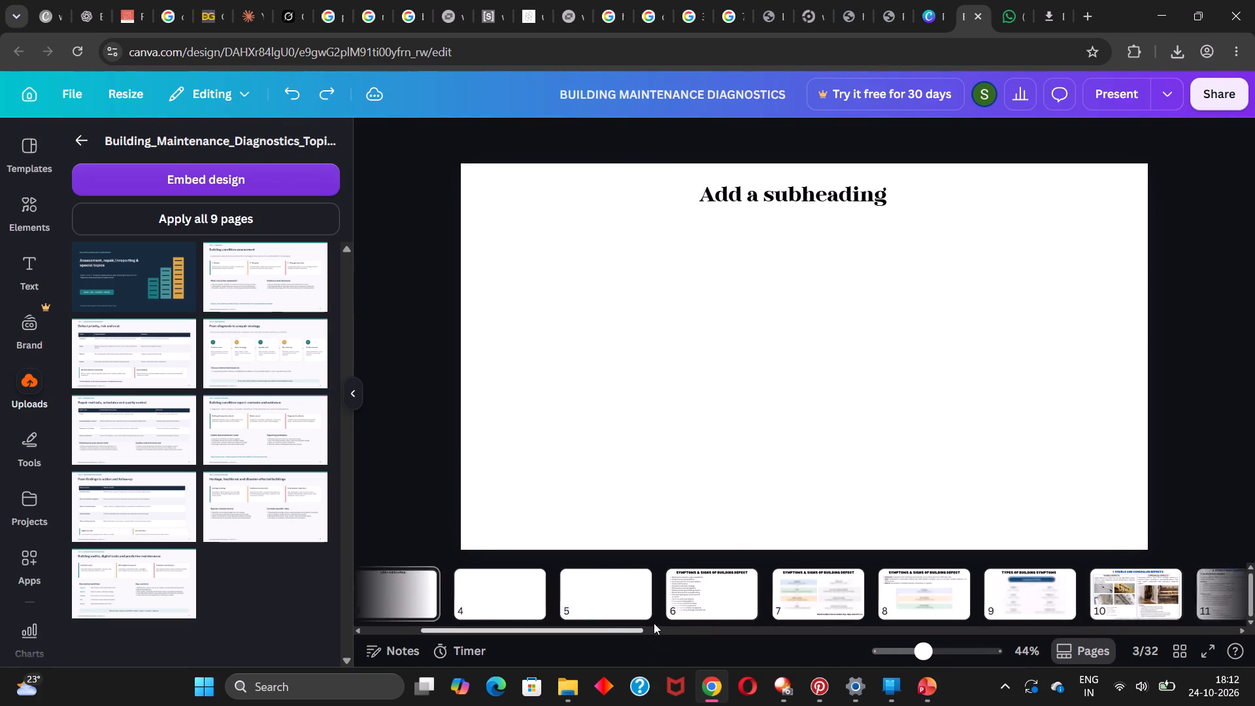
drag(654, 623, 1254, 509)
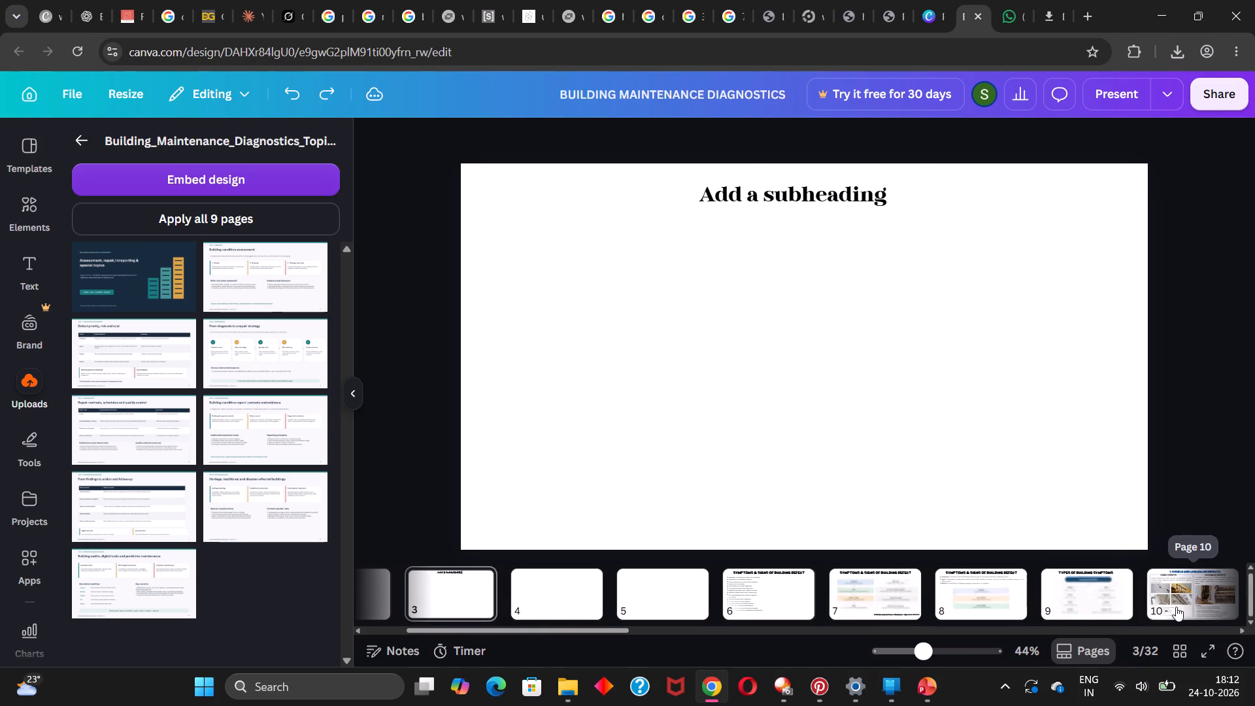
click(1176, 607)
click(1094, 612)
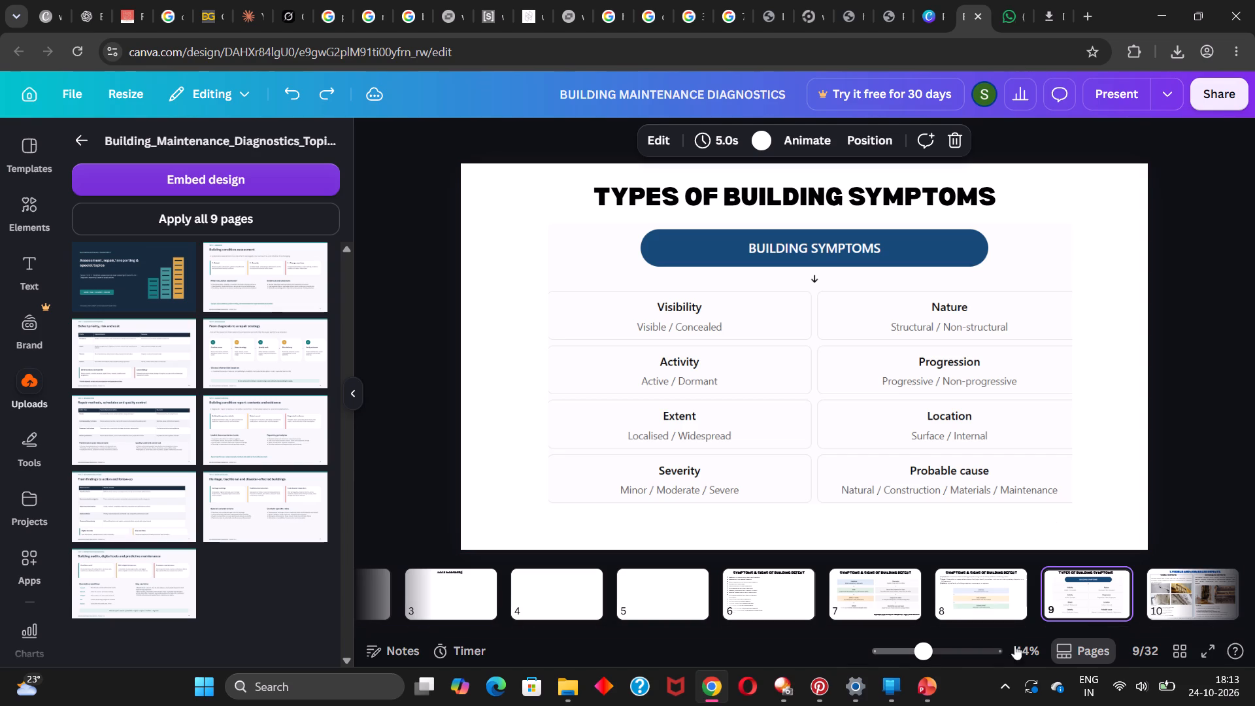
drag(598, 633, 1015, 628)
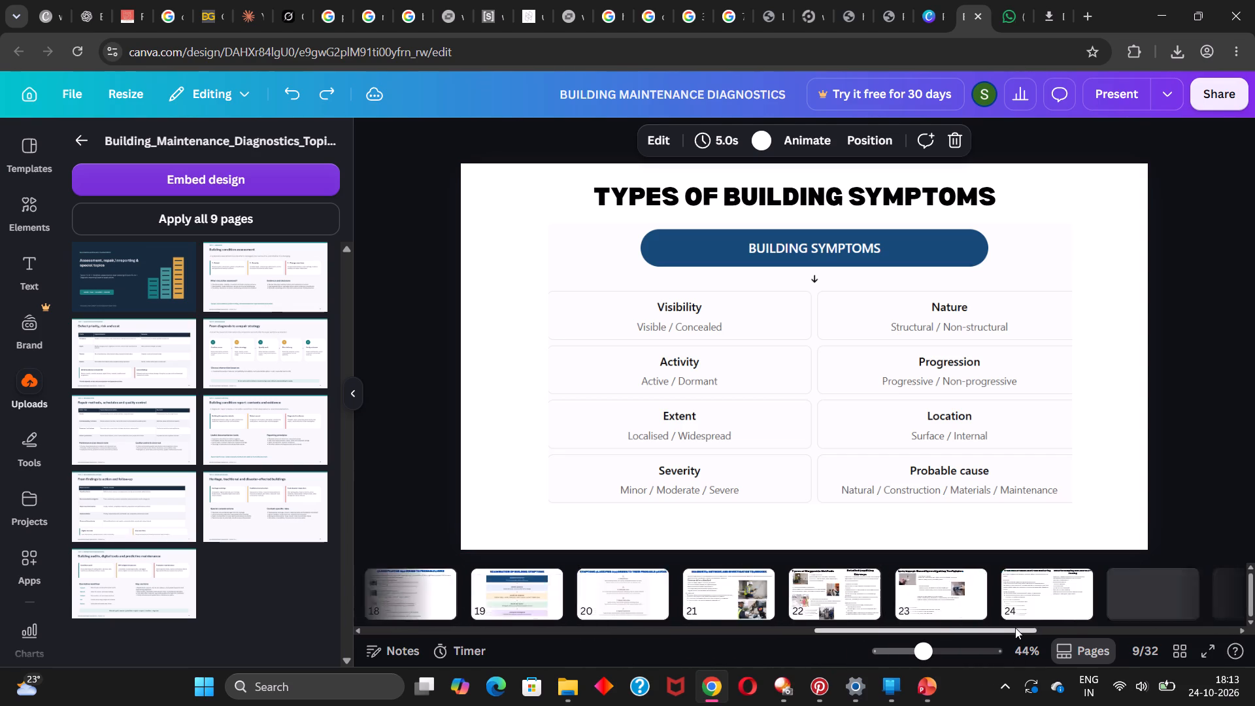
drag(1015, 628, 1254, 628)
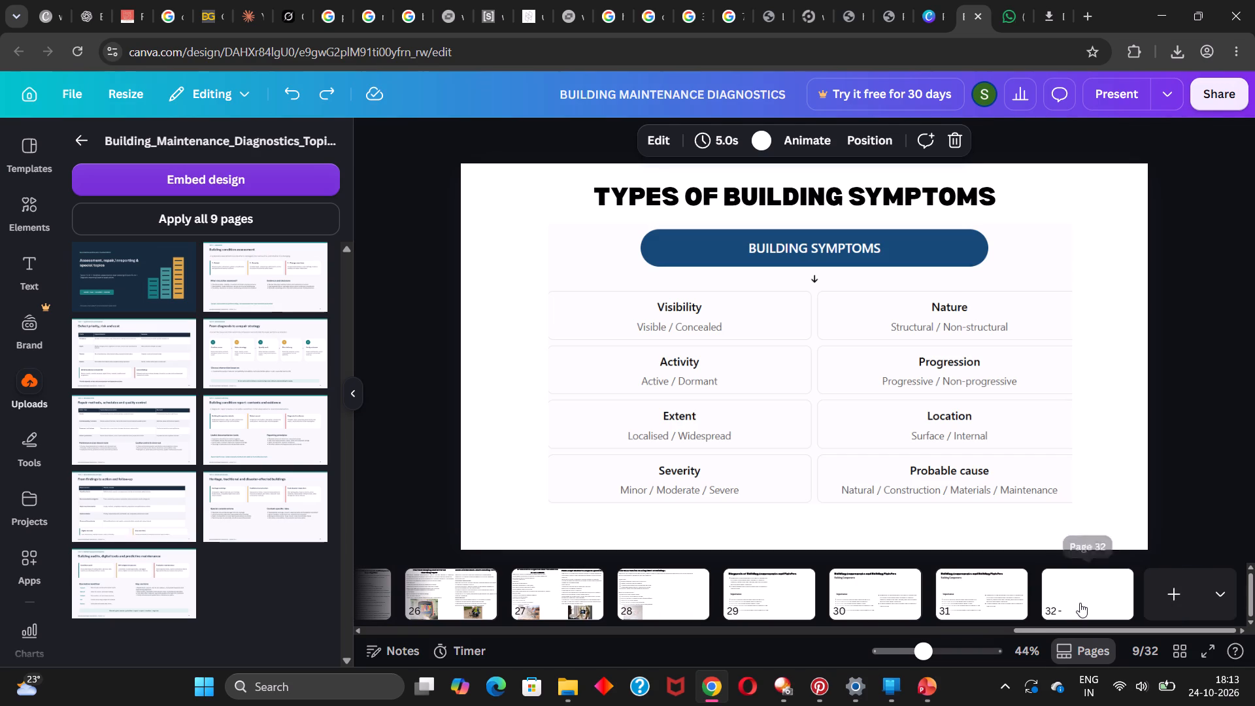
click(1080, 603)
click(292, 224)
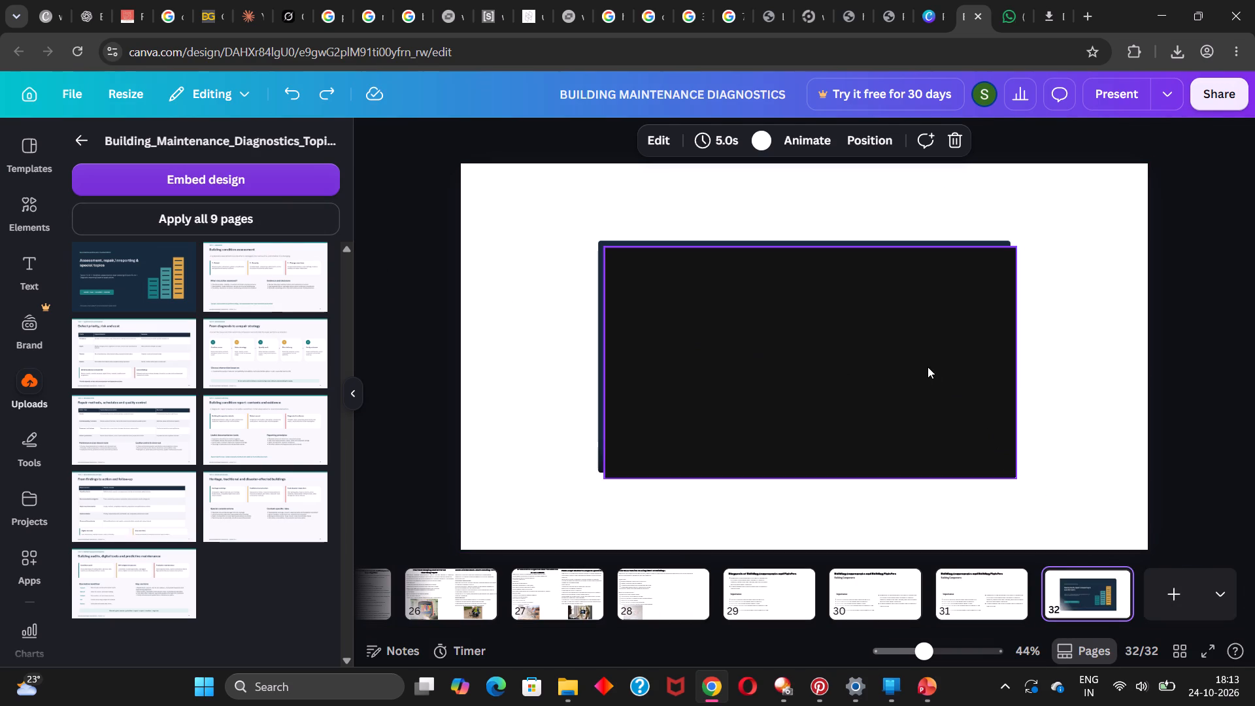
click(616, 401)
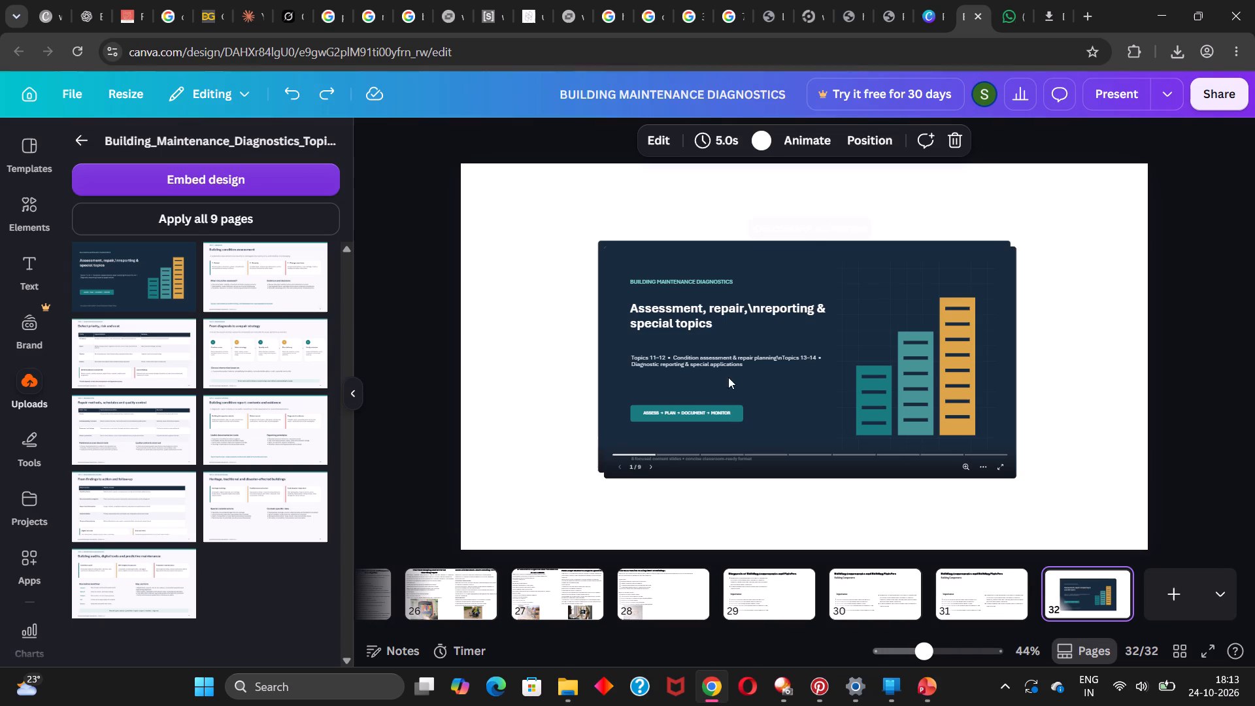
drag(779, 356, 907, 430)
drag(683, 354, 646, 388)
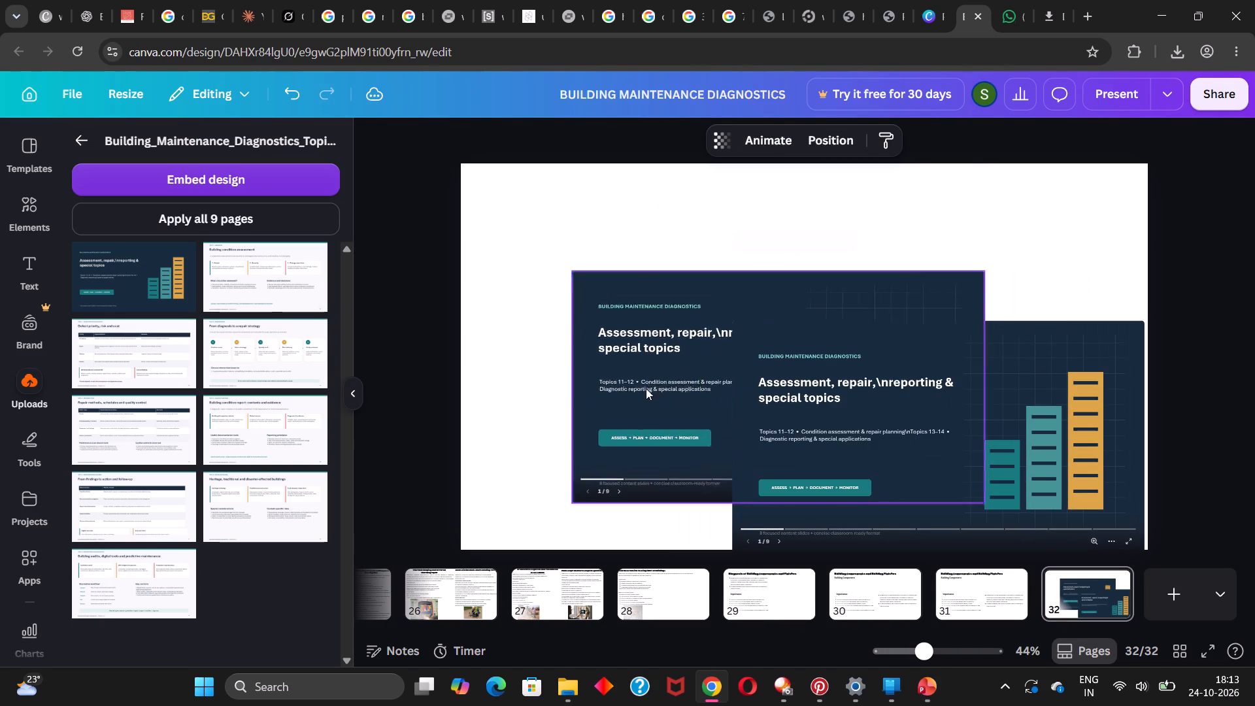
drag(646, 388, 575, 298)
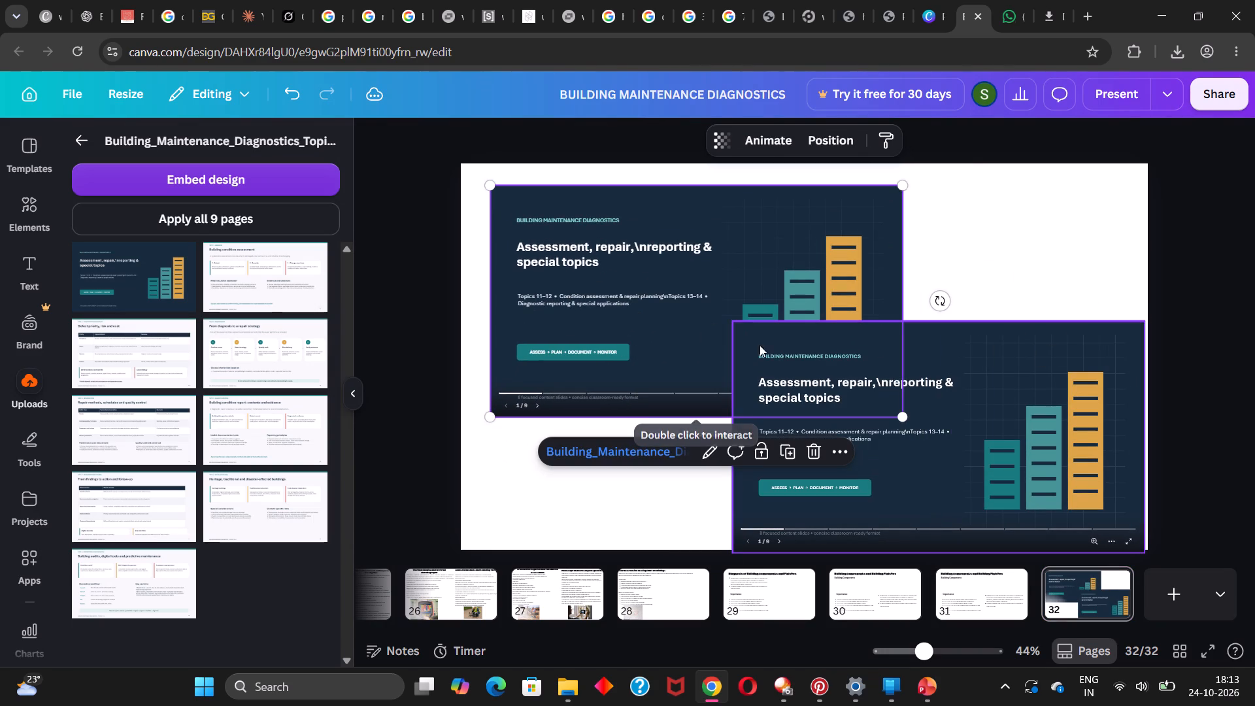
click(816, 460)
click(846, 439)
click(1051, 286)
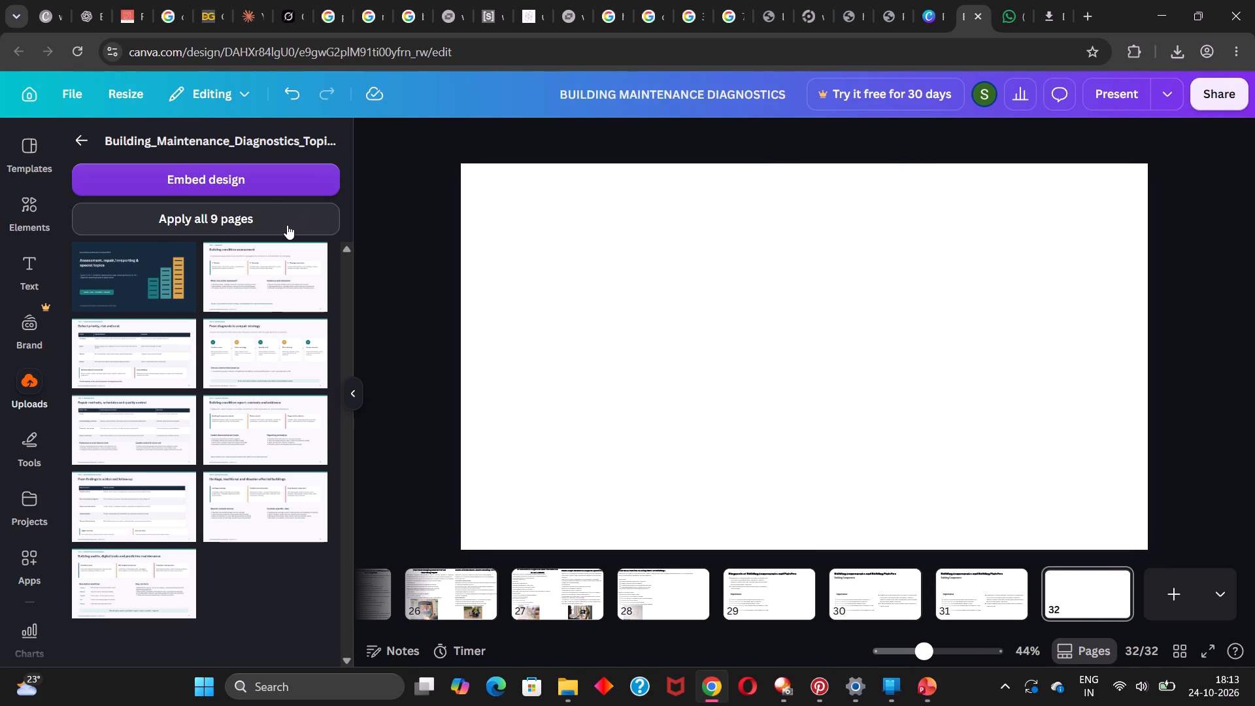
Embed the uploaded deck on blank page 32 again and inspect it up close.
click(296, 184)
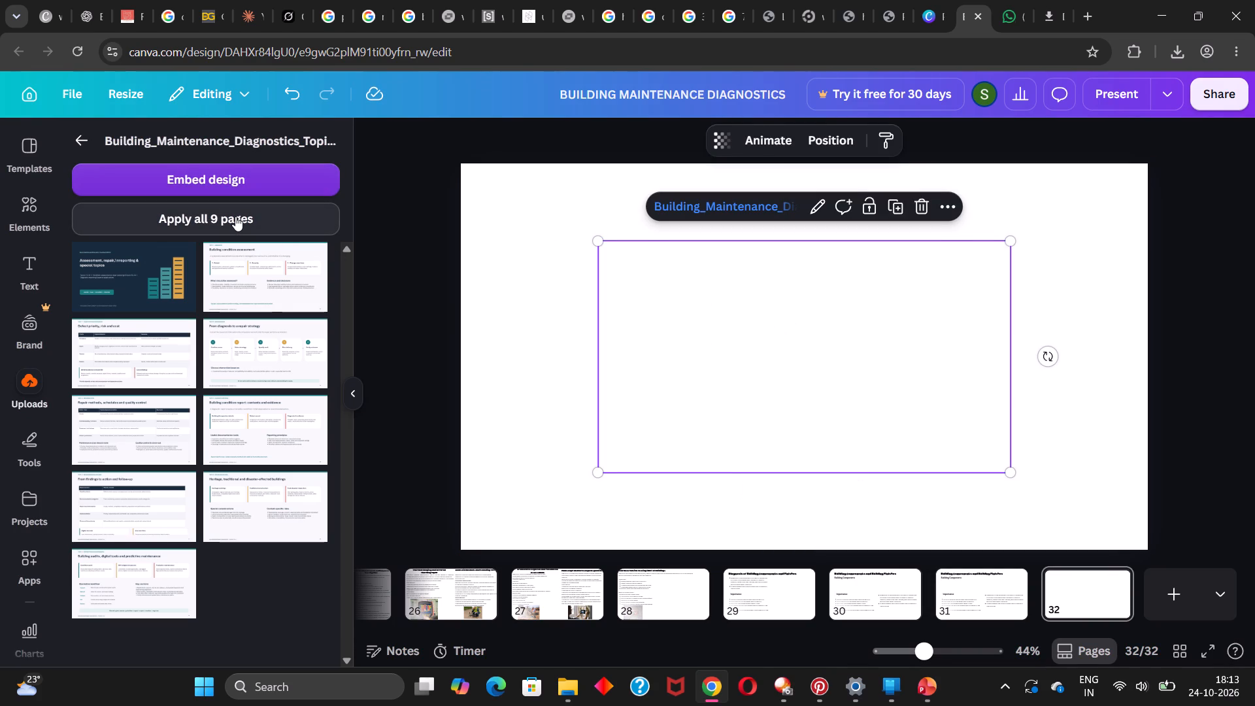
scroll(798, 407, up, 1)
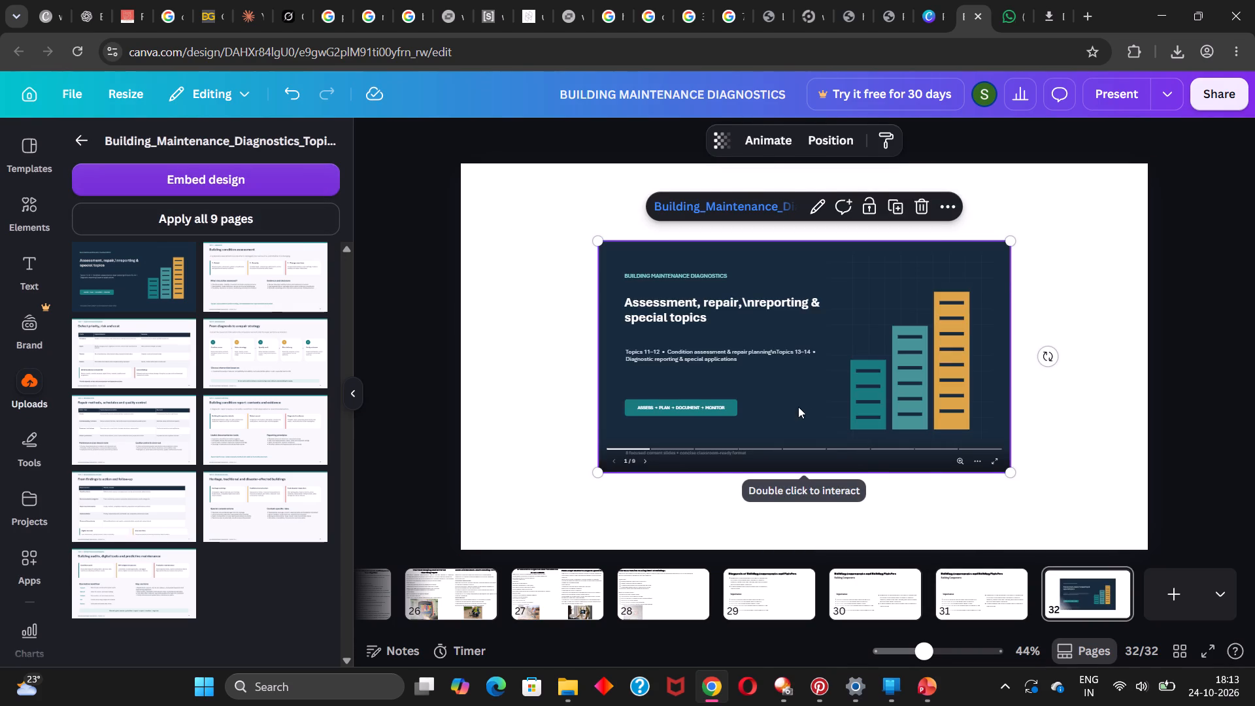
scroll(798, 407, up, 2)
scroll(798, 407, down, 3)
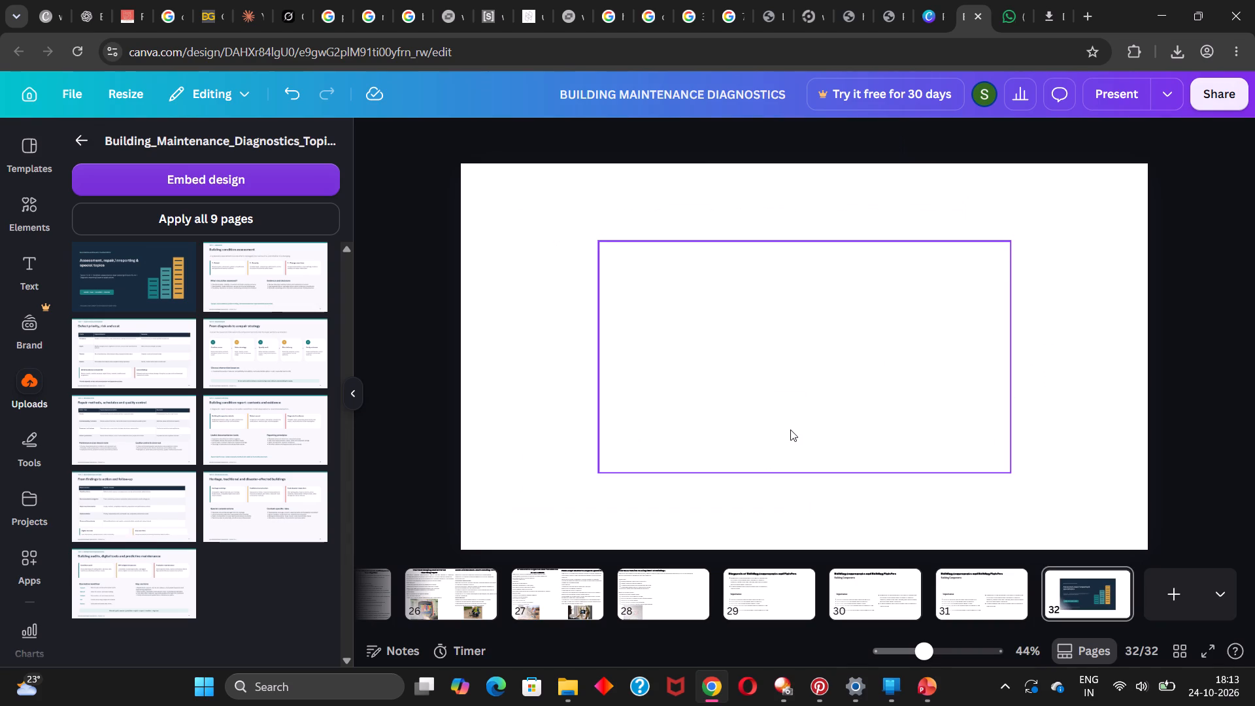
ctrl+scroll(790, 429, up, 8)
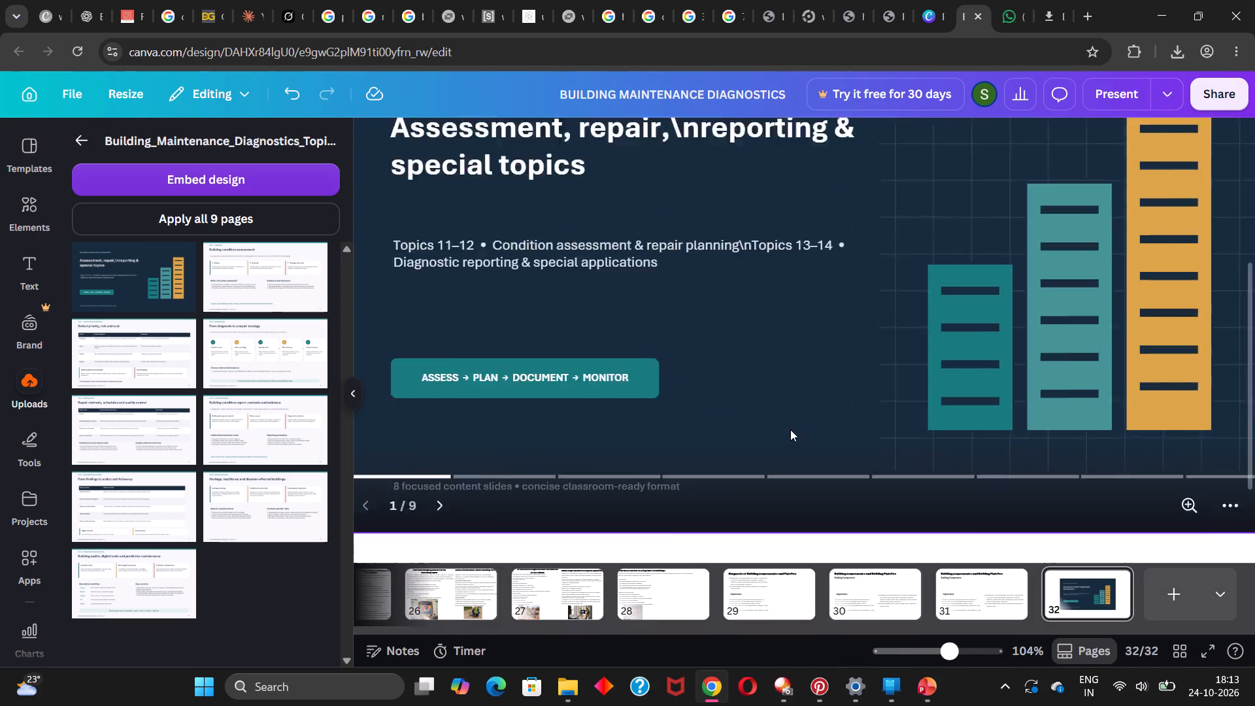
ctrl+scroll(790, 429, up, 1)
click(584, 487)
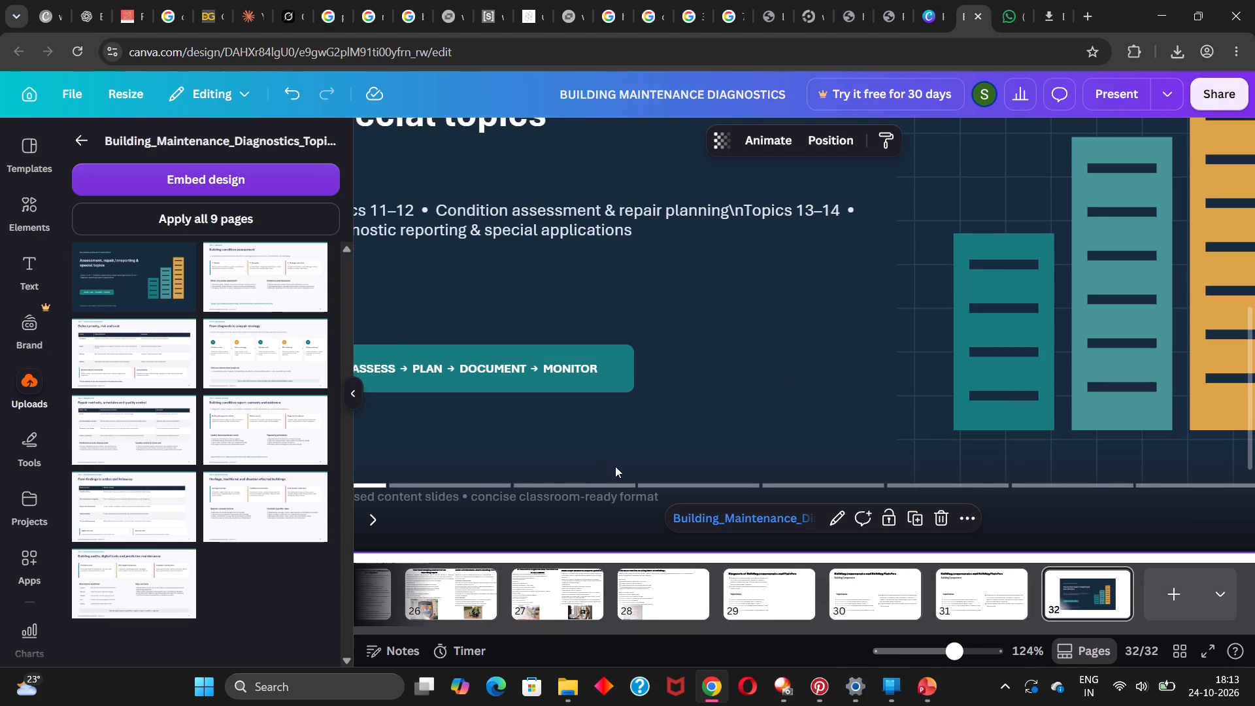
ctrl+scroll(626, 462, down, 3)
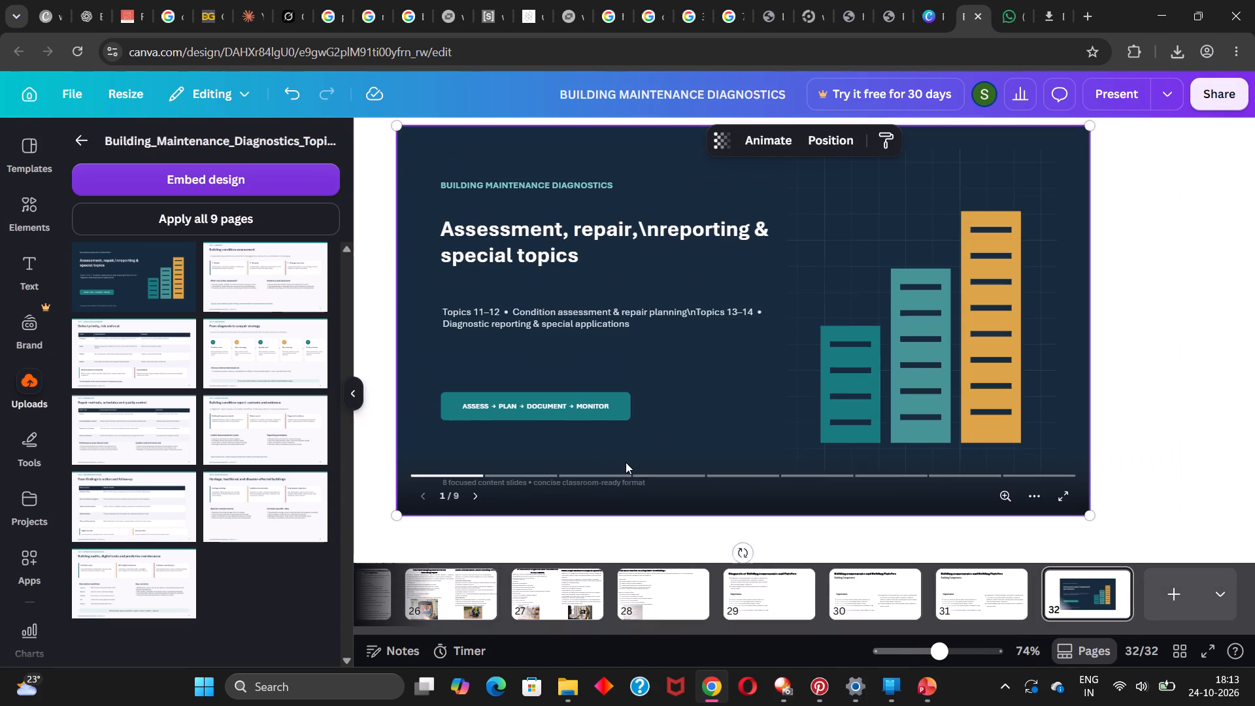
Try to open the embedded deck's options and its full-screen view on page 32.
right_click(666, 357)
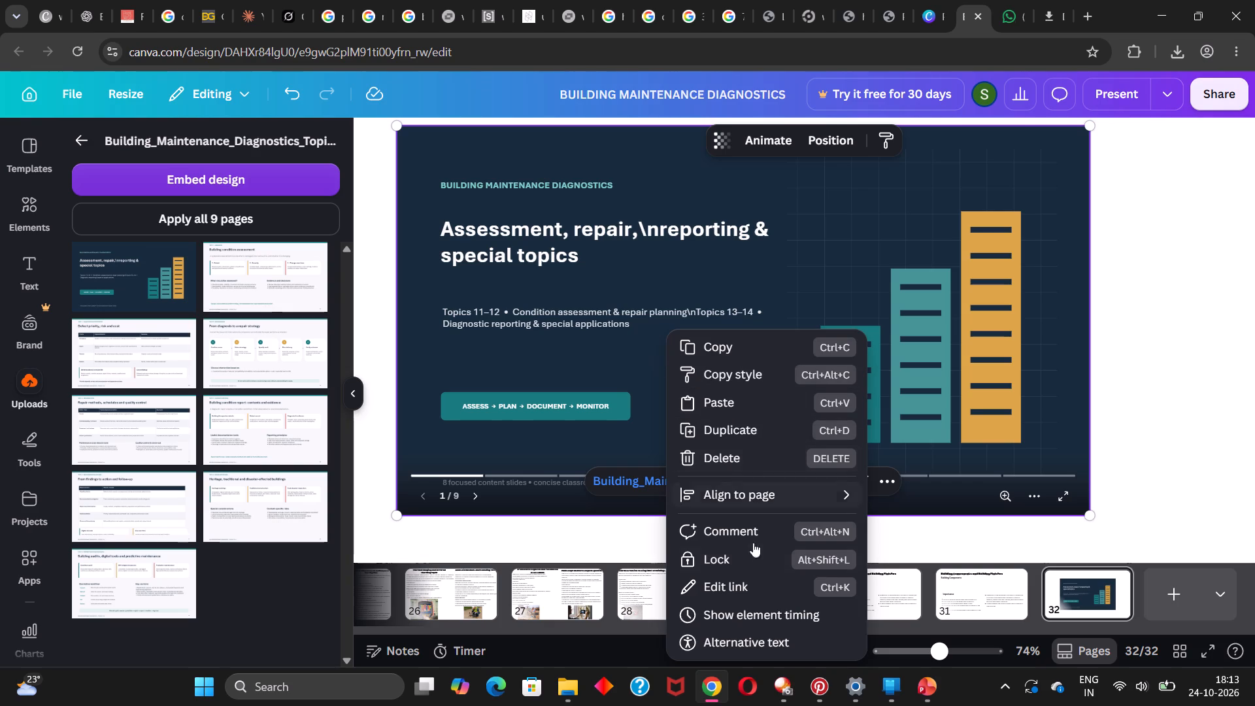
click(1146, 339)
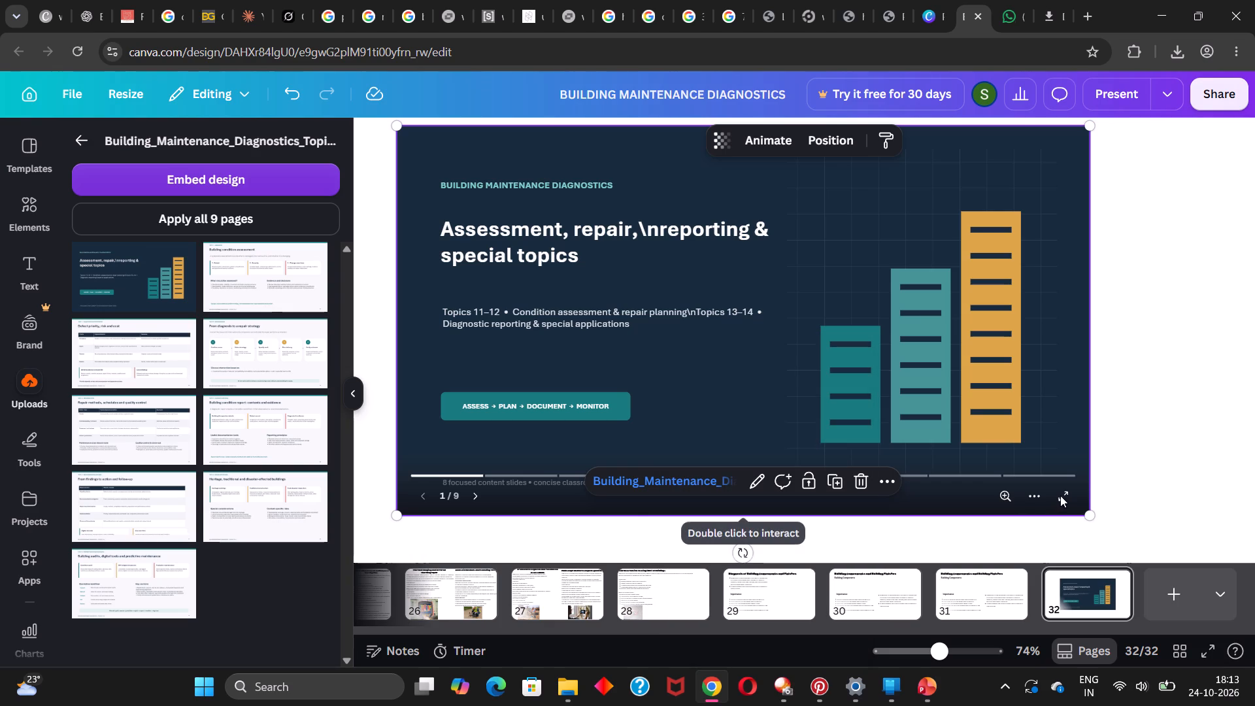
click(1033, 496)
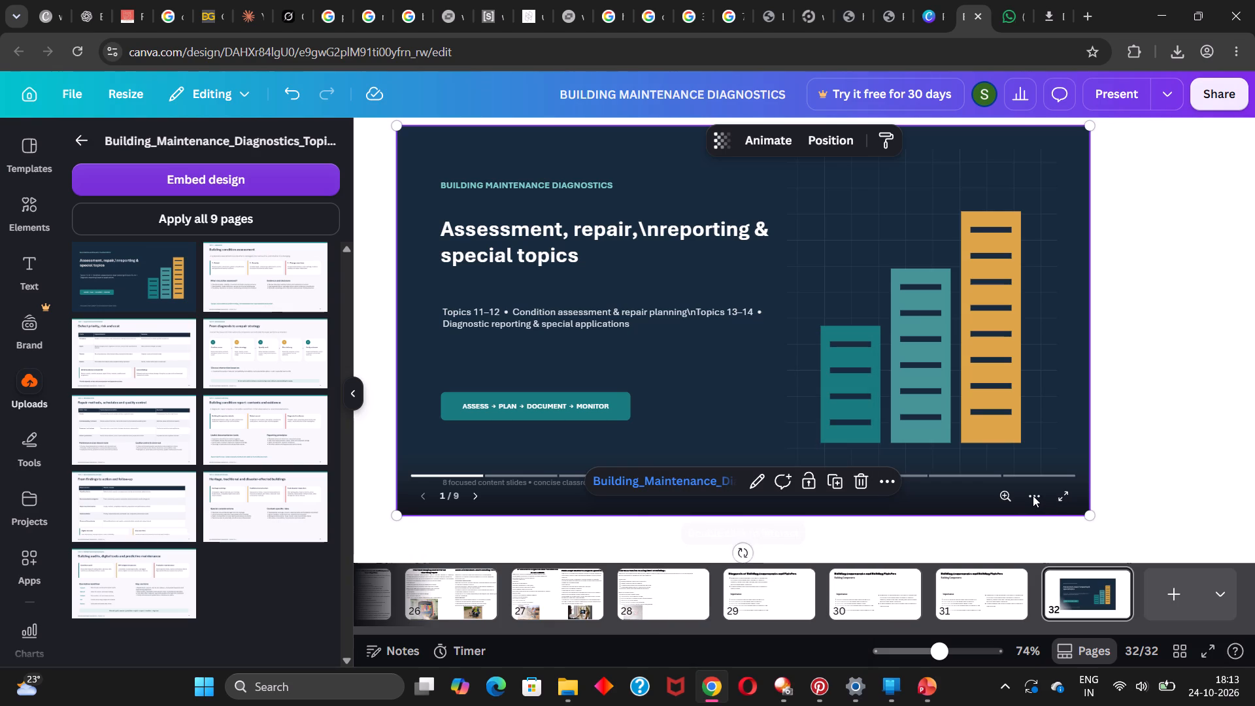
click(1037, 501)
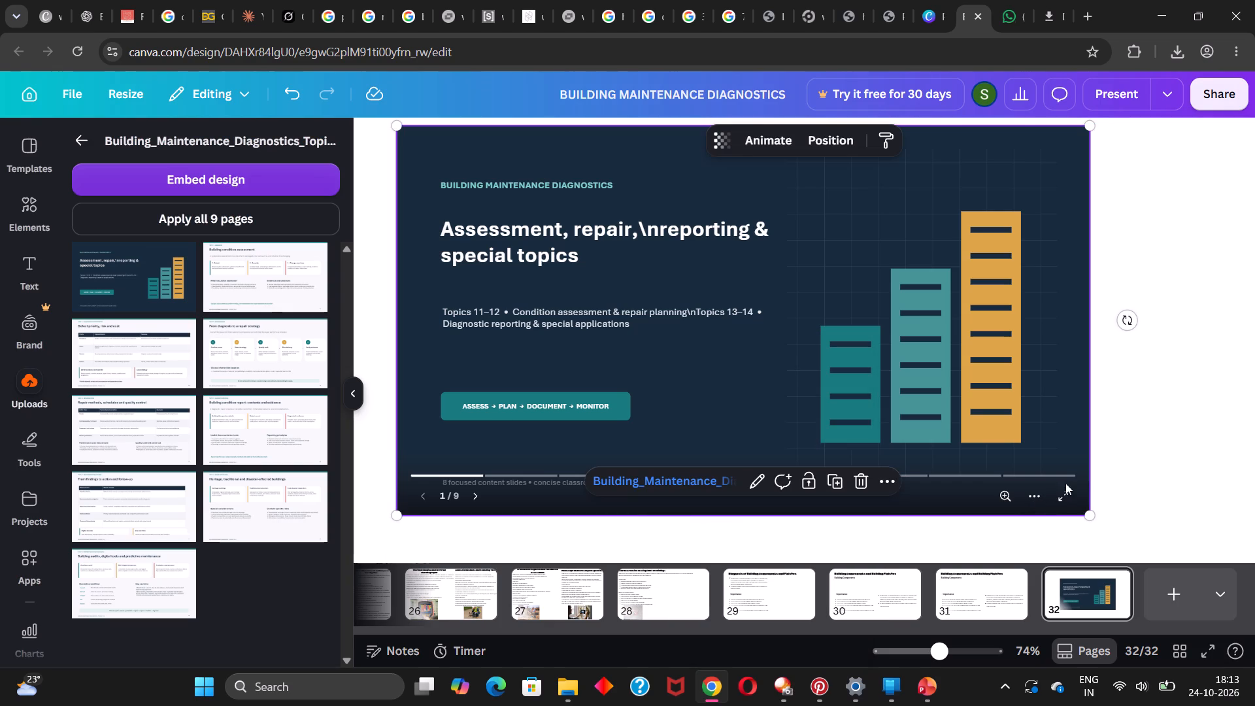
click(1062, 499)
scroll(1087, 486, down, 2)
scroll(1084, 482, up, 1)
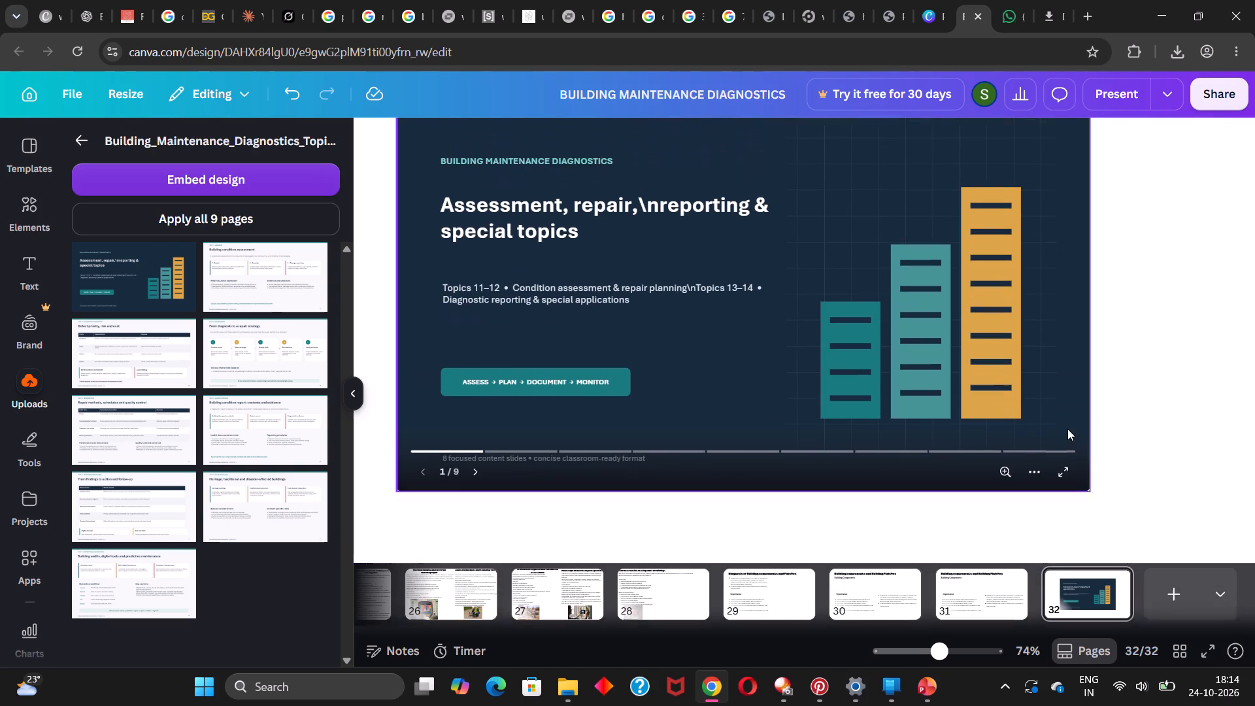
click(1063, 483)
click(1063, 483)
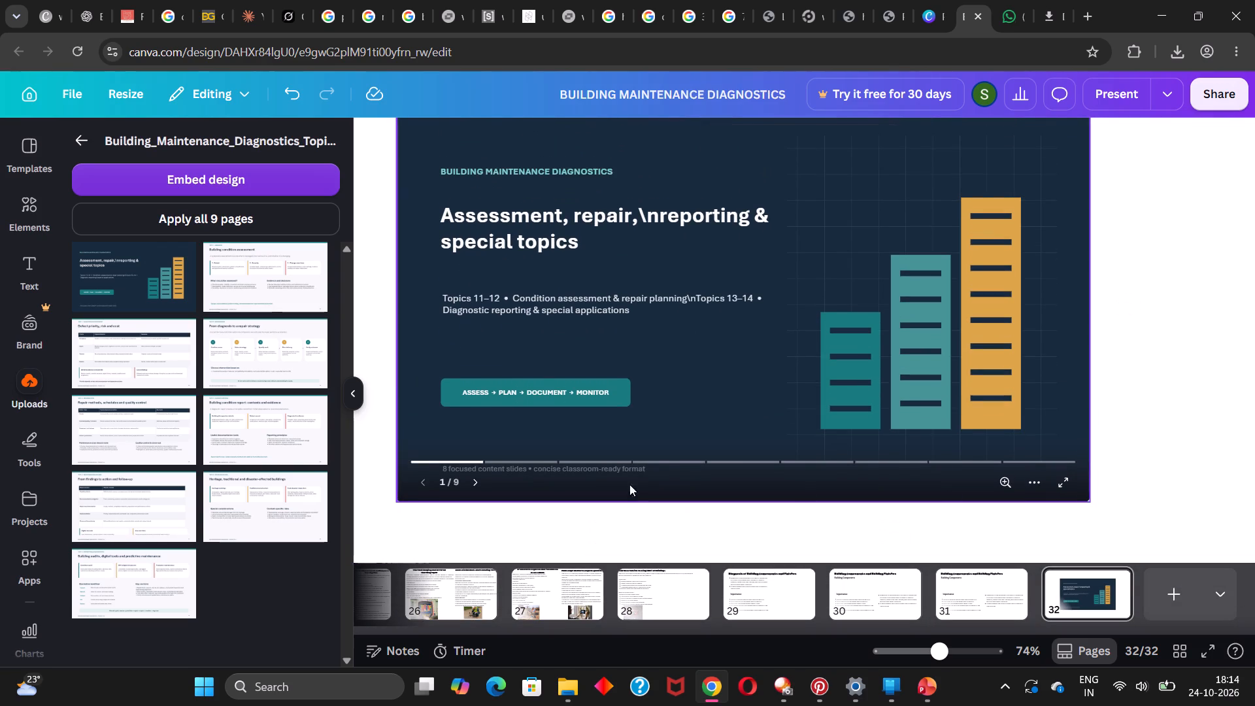
Apply the uploaded deck's second slide, Building condition assessment, to page 32 in place of the embedded deck.
click(284, 290)
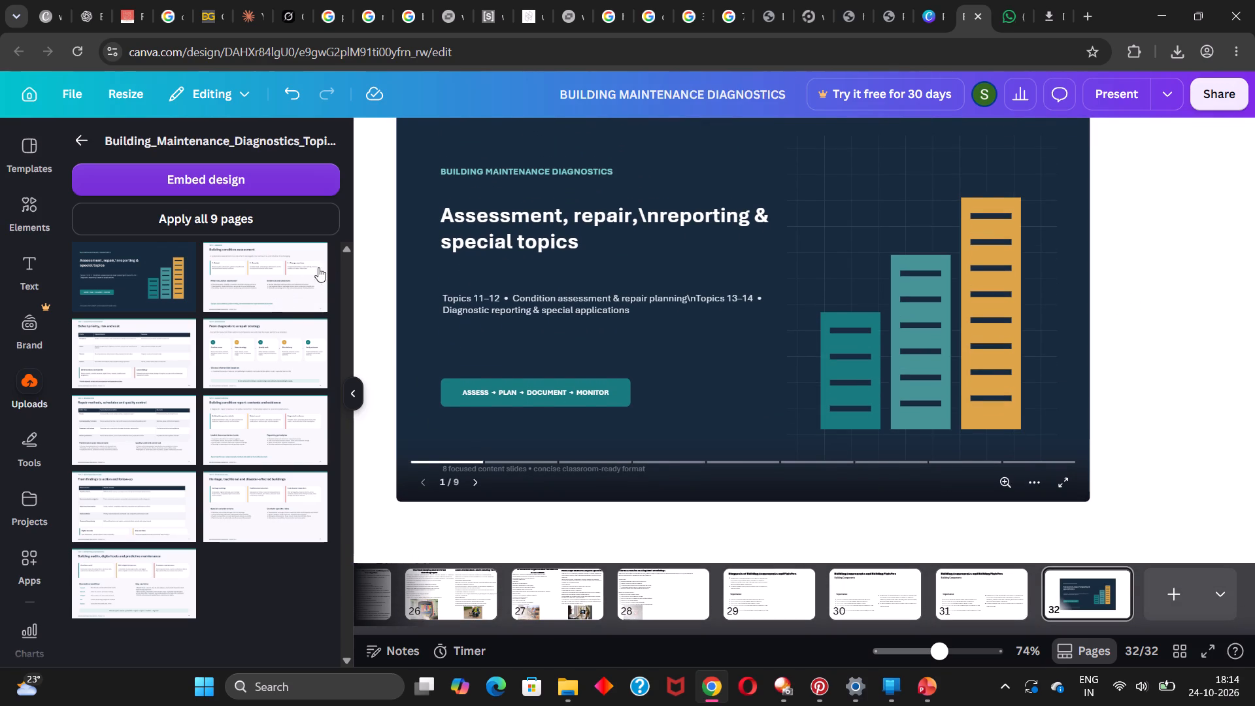
drag(296, 282, 1000, 369)
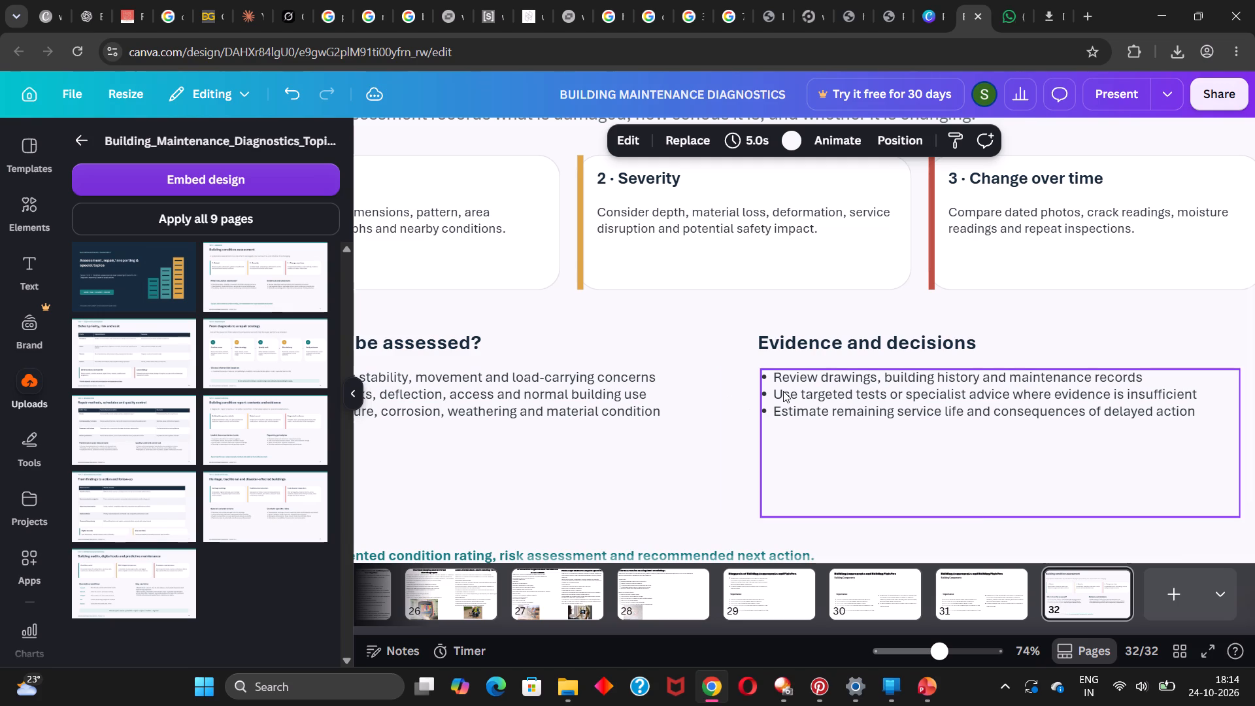
Examine page 32's layer list, looking through all the elements of the Building condition assessment slide.
ctrl+scroll(943, 362, down, 4)
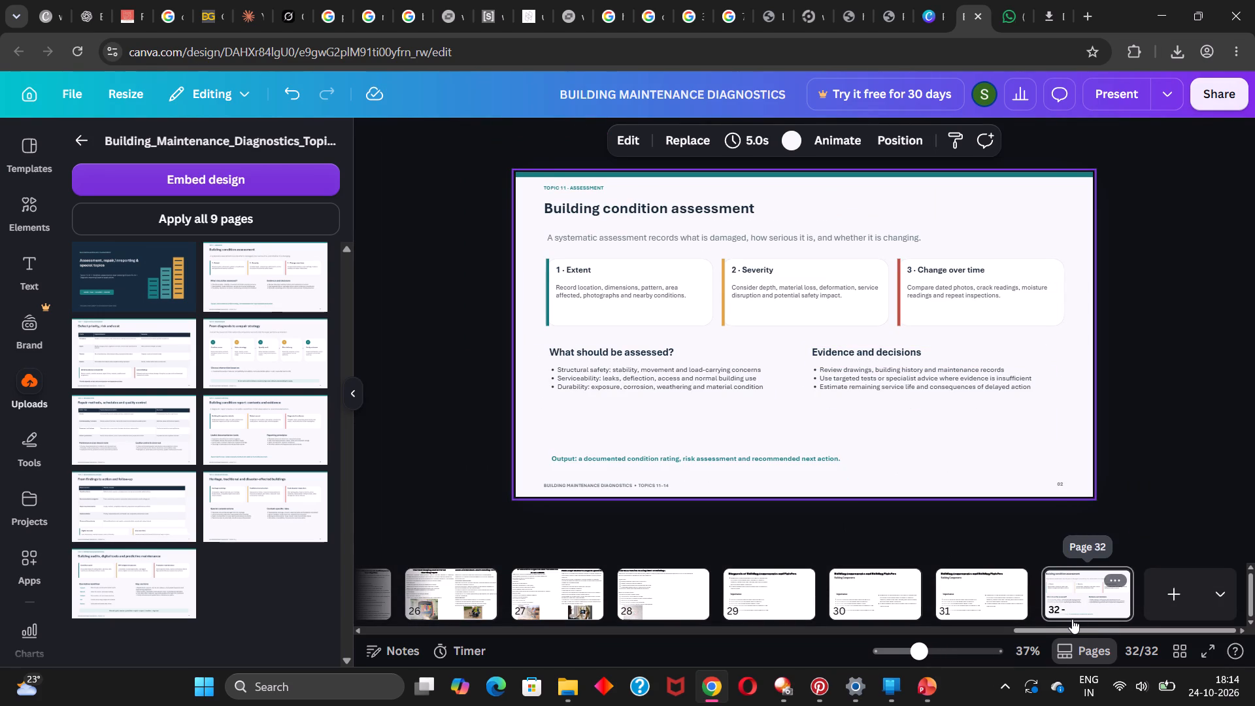
key(alt+1)
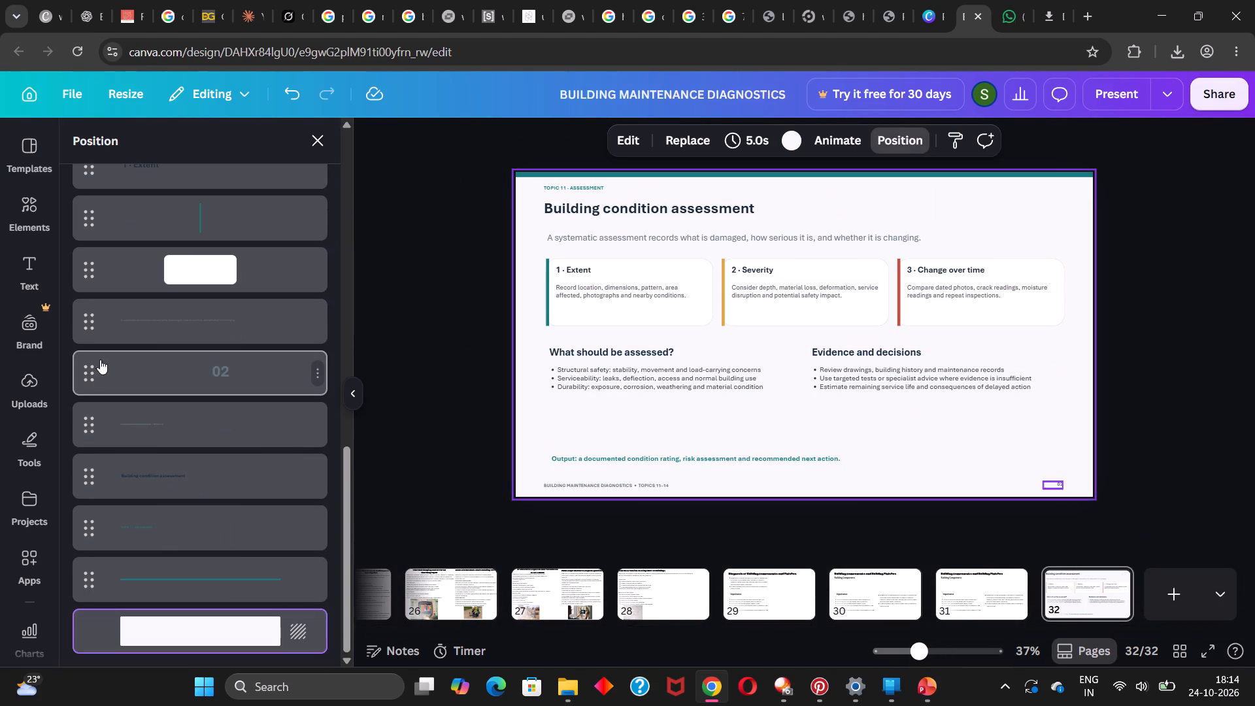
scroll(146, 401, up, 13)
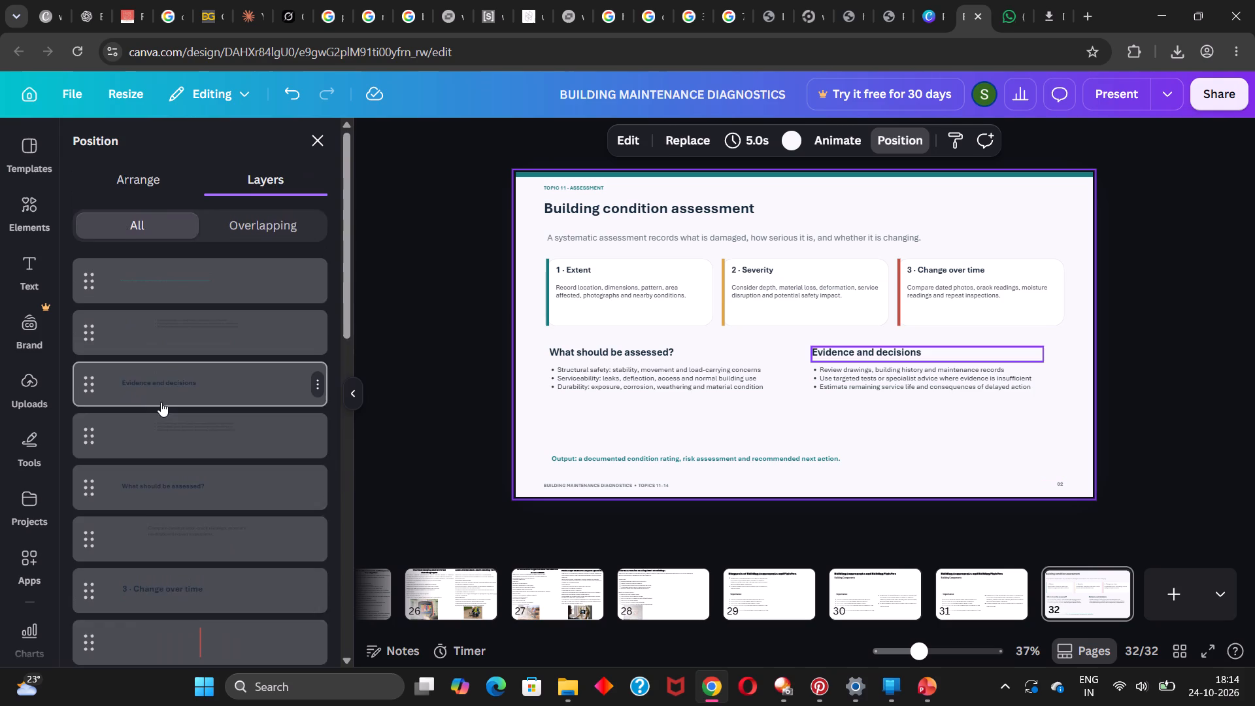
scroll(161, 402, down, 5)
scroll(251, 384, down, 6)
scroll(421, 450, down, 4)
scroll(421, 450, up, 2)
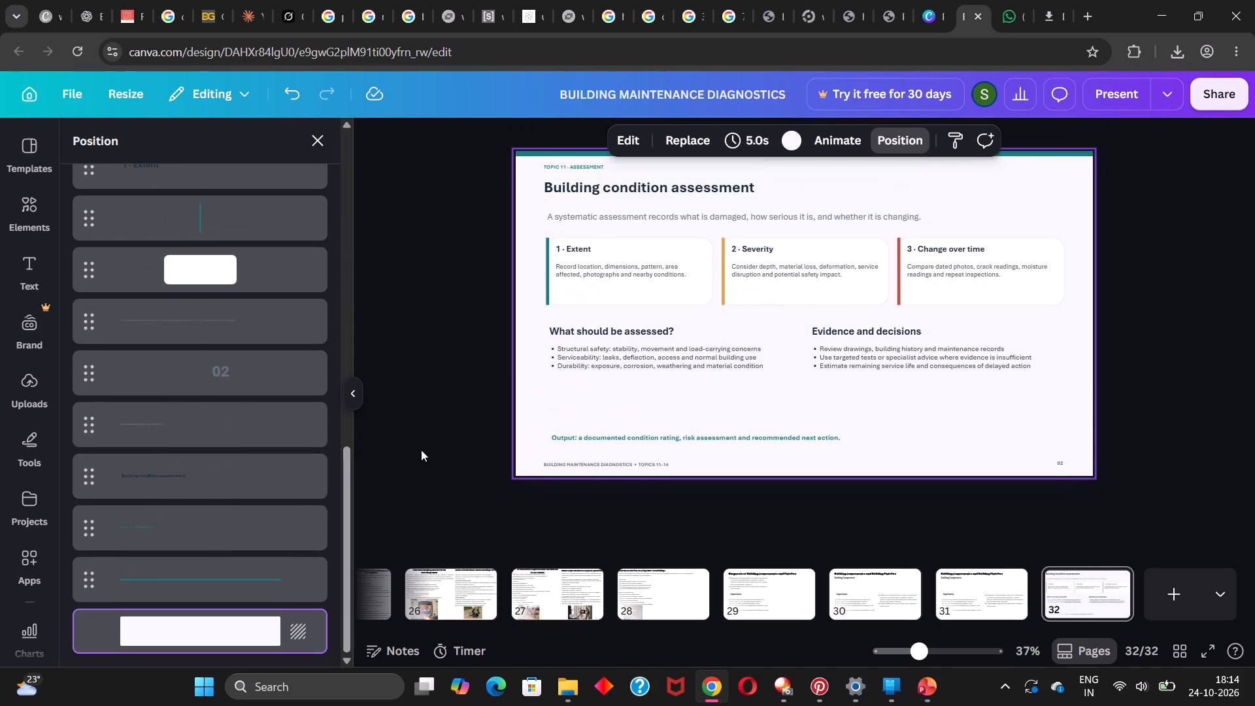
click(421, 450)
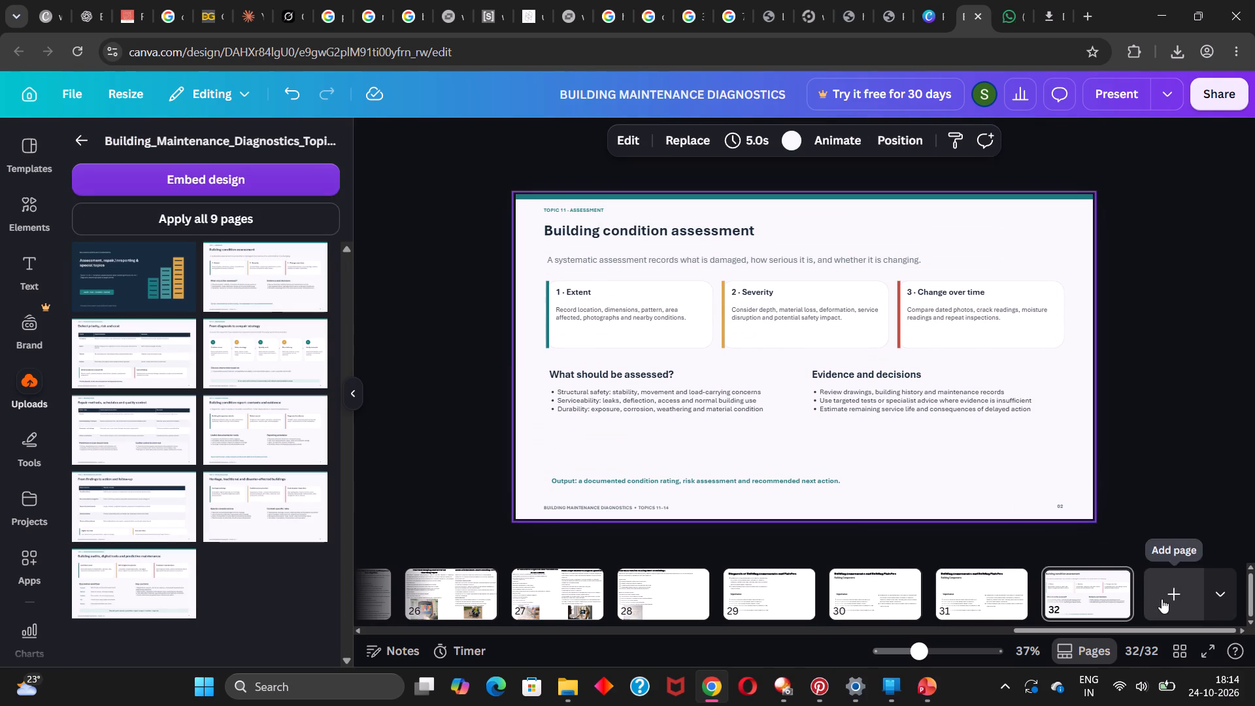
Add page 33 and apply the uploaded deck's third slide, Defect priority, risk and cost, to it.
click(1162, 599)
drag(123, 340, 601, 401)
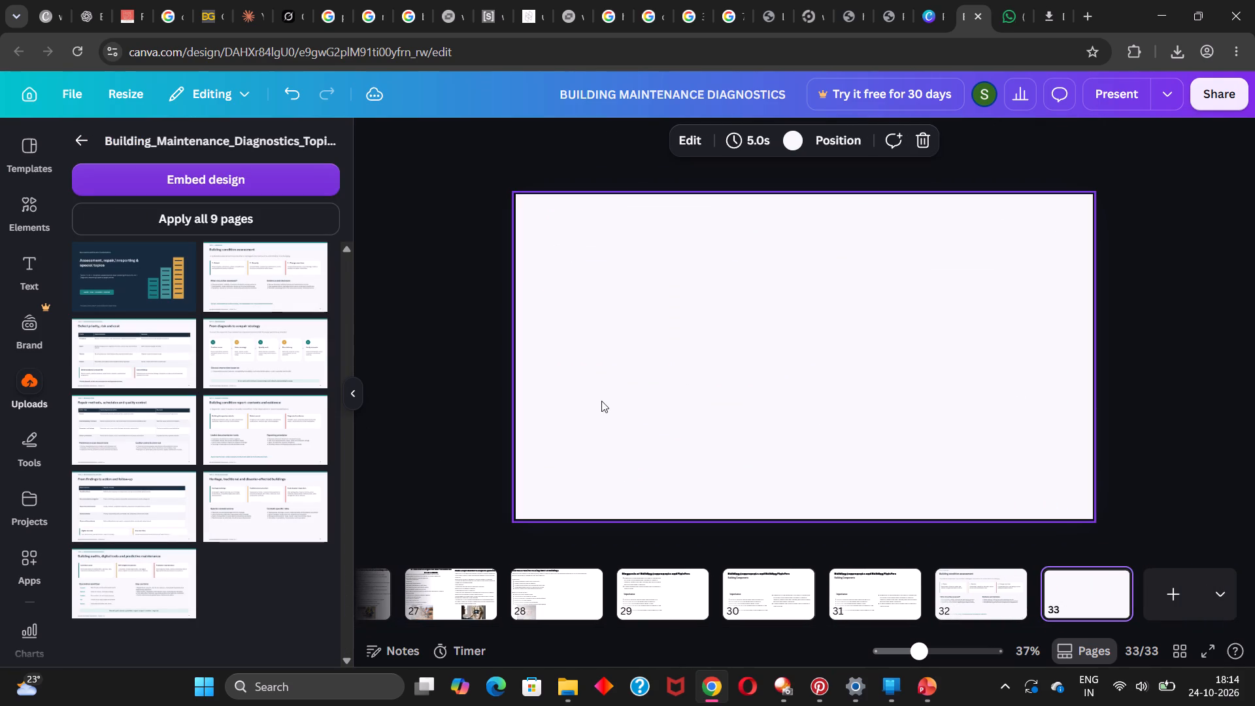
drag(601, 401, 814, 384)
click(164, 346)
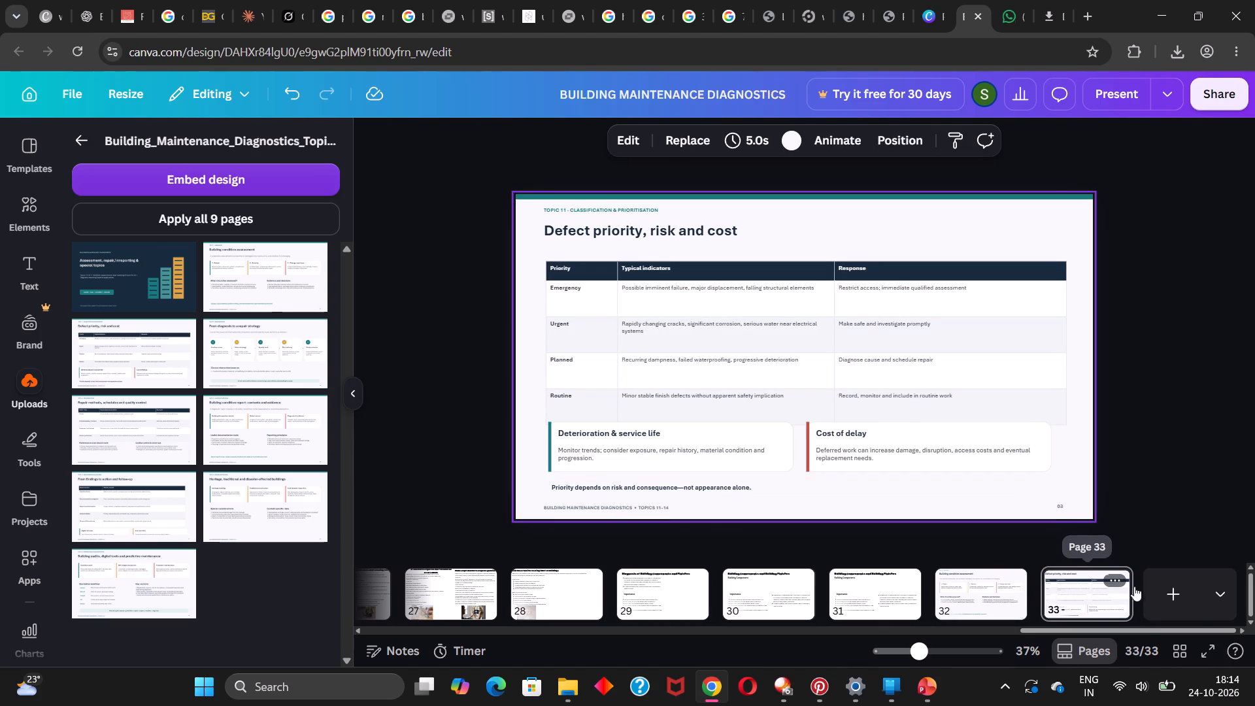
Add pages 34 and 35 with the deck's slides From diagnosis to a repair strategy and Repair methods, schedules and quality control.
click(1160, 590)
click(274, 358)
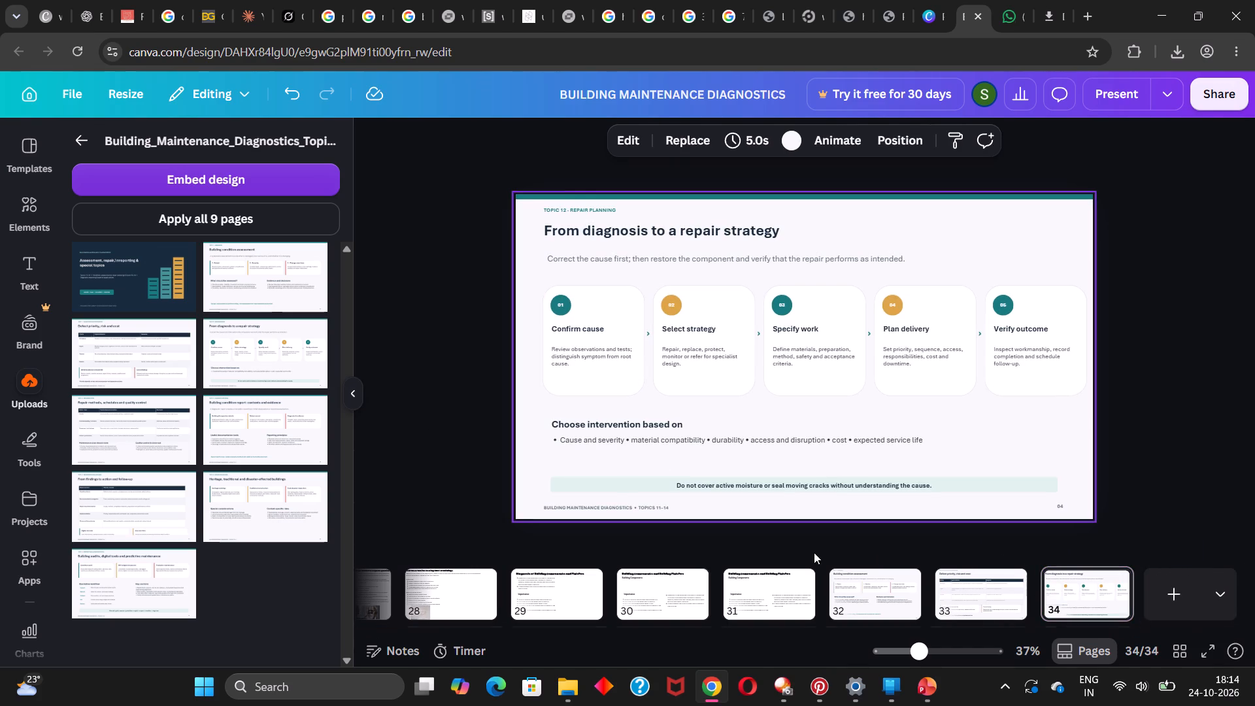
click(1173, 594)
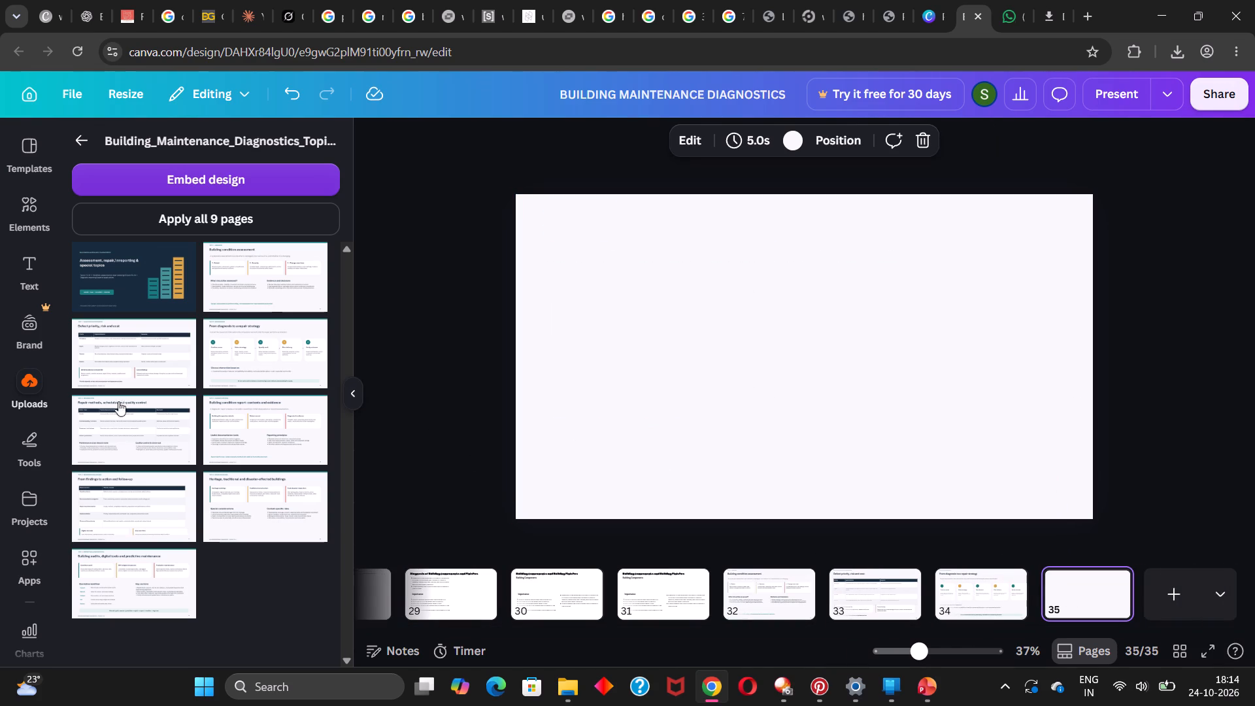
click(128, 443)
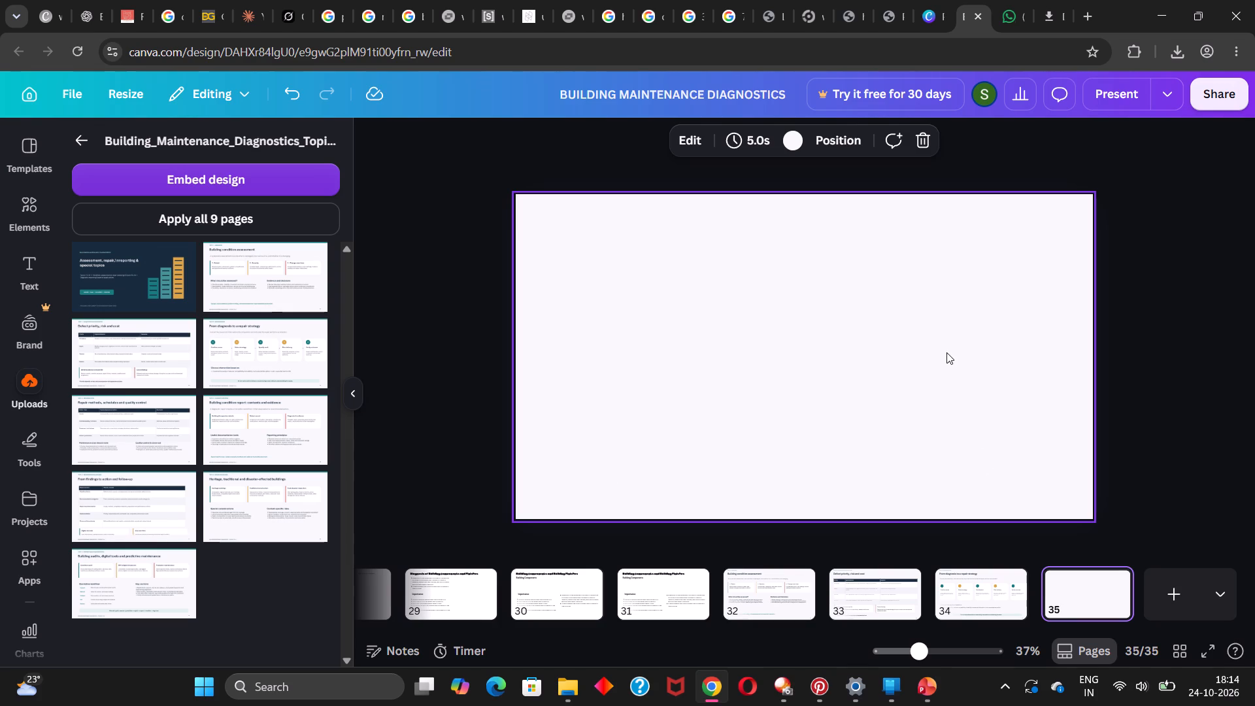
Add pages 36 and 37 with the deck's slides Building condition report: contents and evidence and From findings to action and follow-up.
click(1176, 587)
click(248, 436)
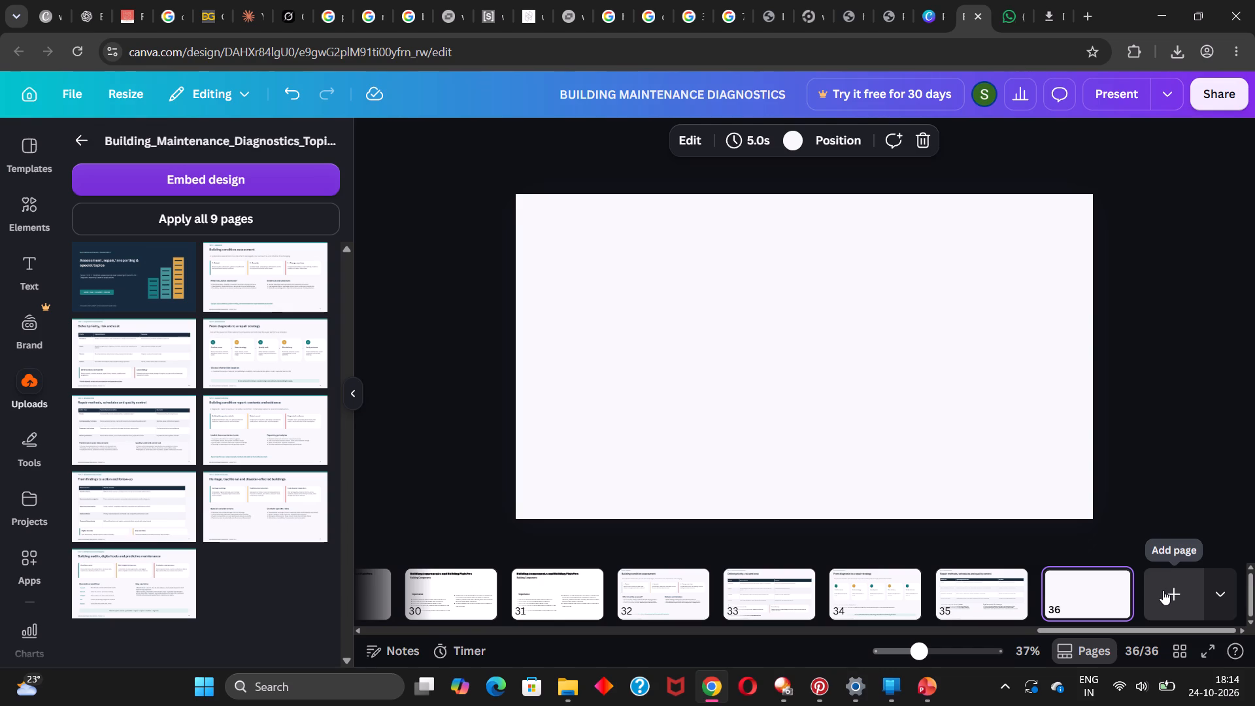
click(1171, 607)
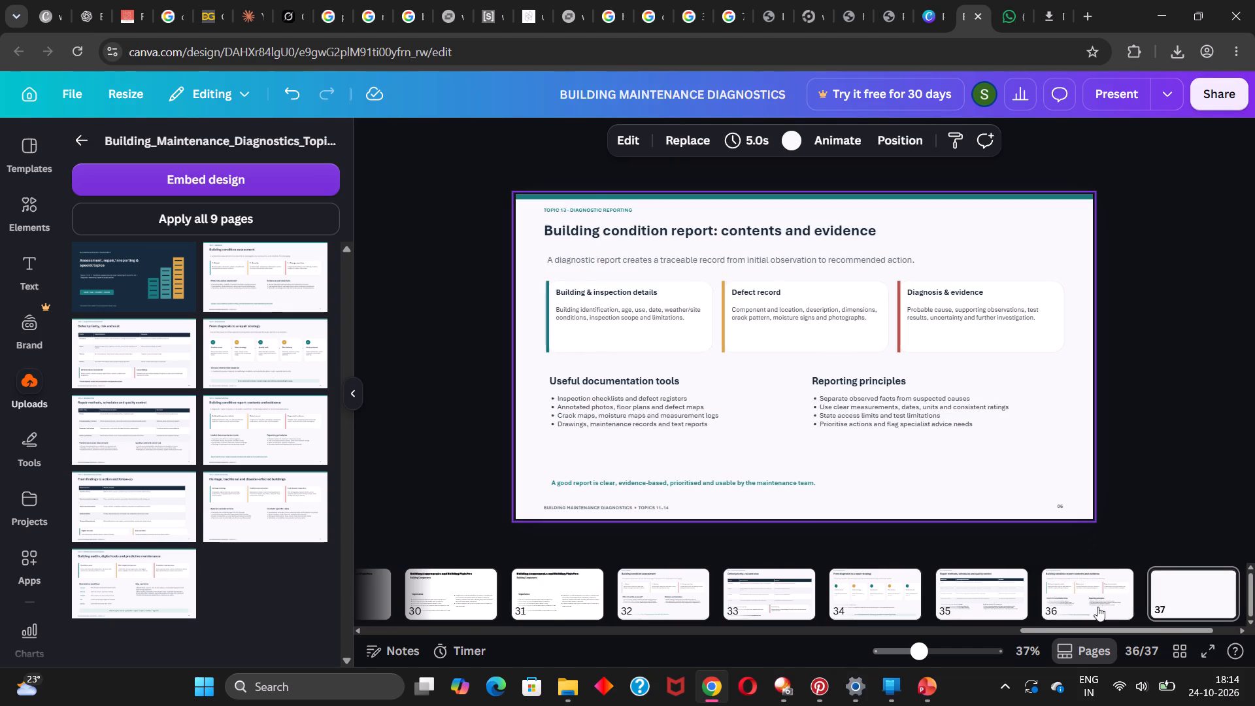
click(141, 505)
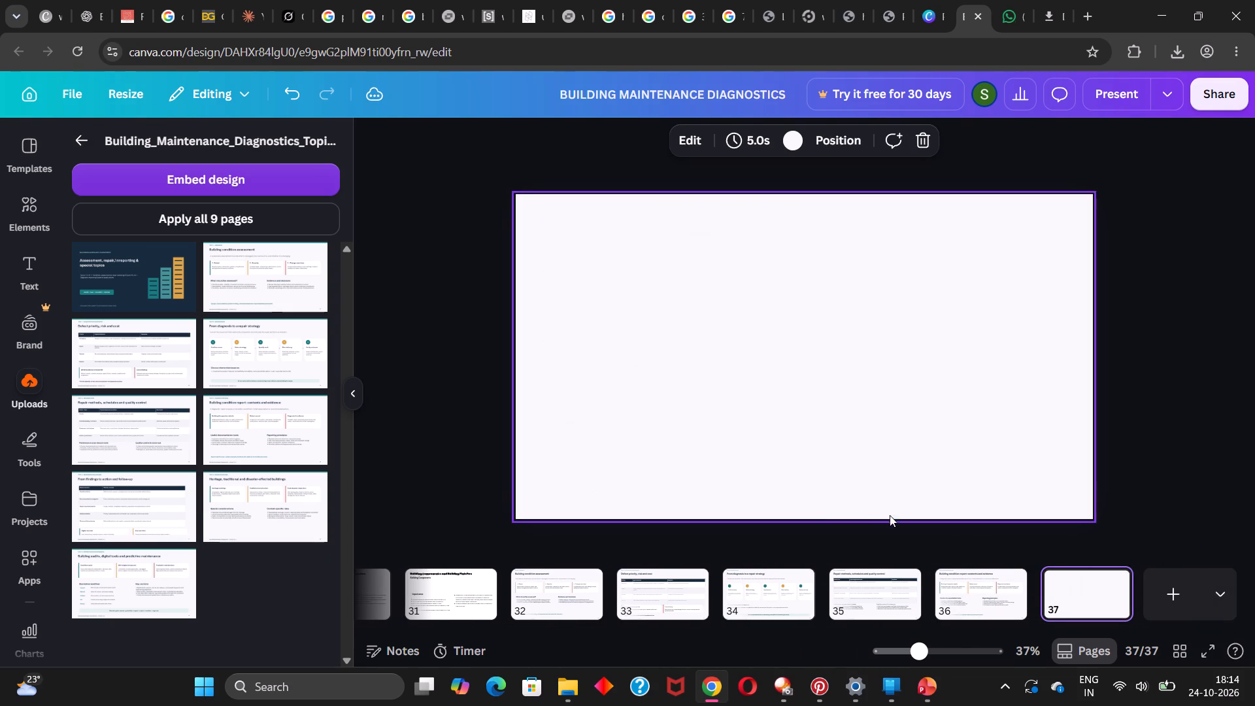
Add page 38 with the deck's slide Heritage, traditional and disaster-affected buildings, and page 39 with its ninth and last slide.
click(1173, 595)
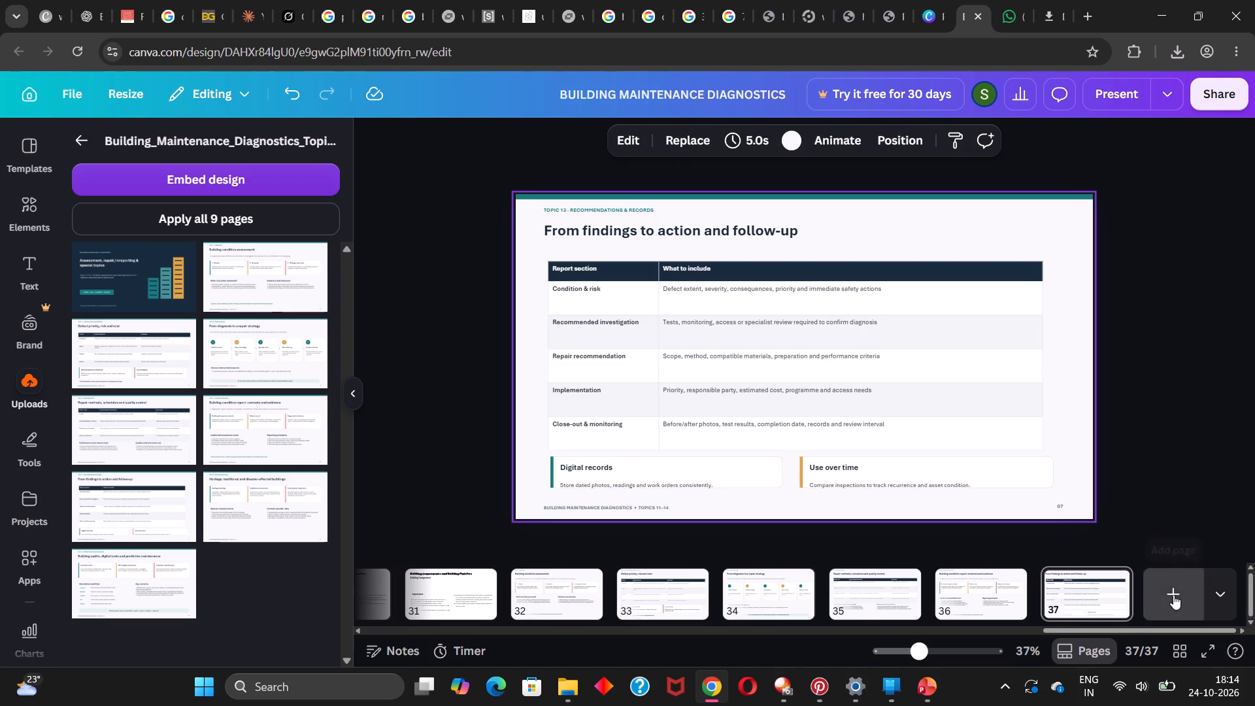
click(248, 515)
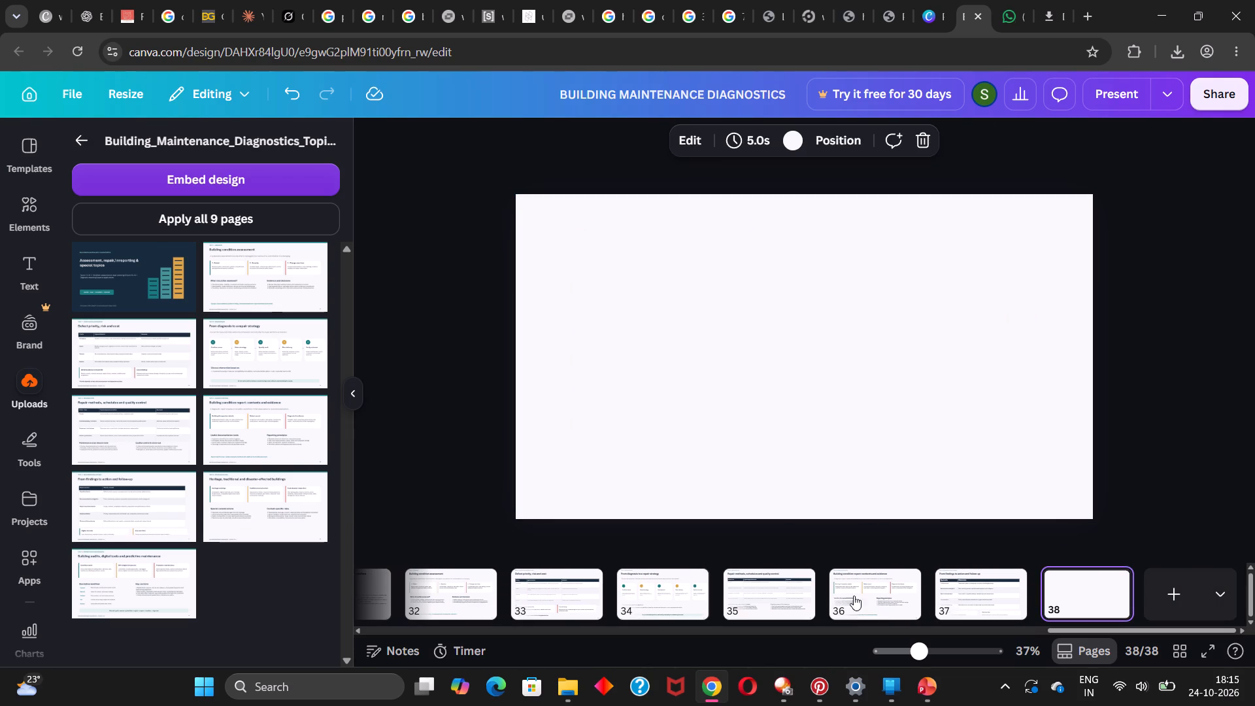
click(1182, 599)
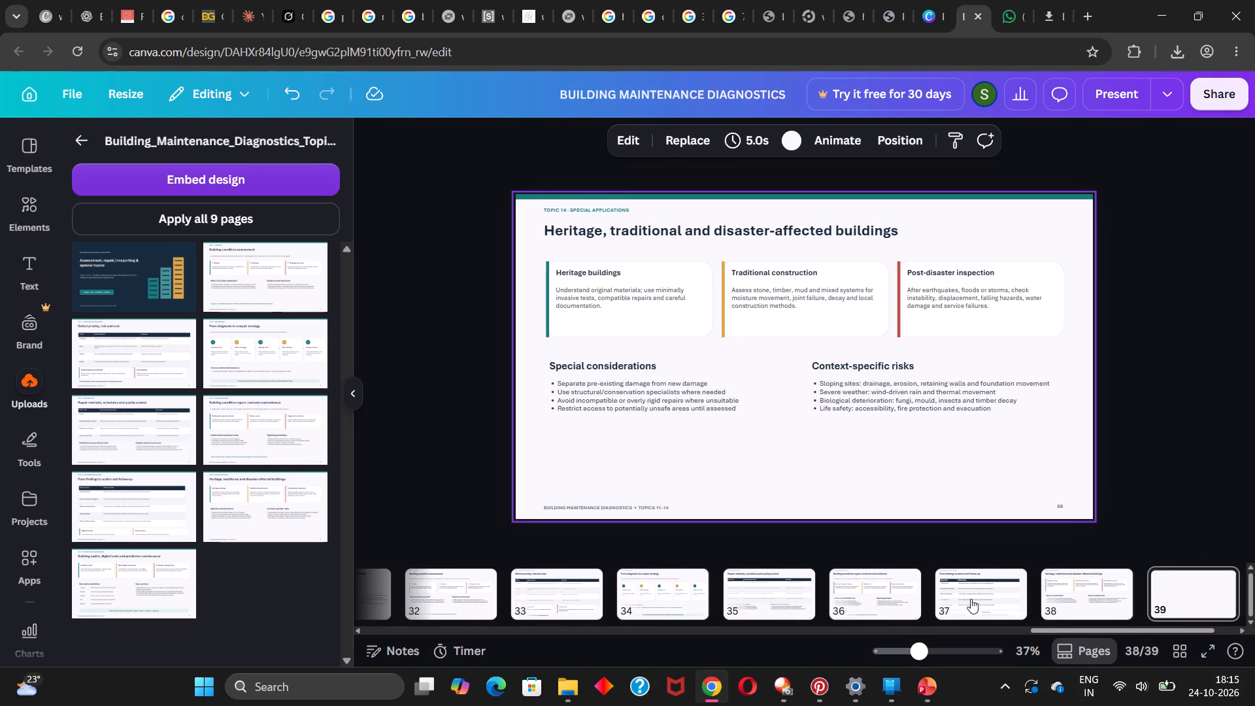
click(136, 589)
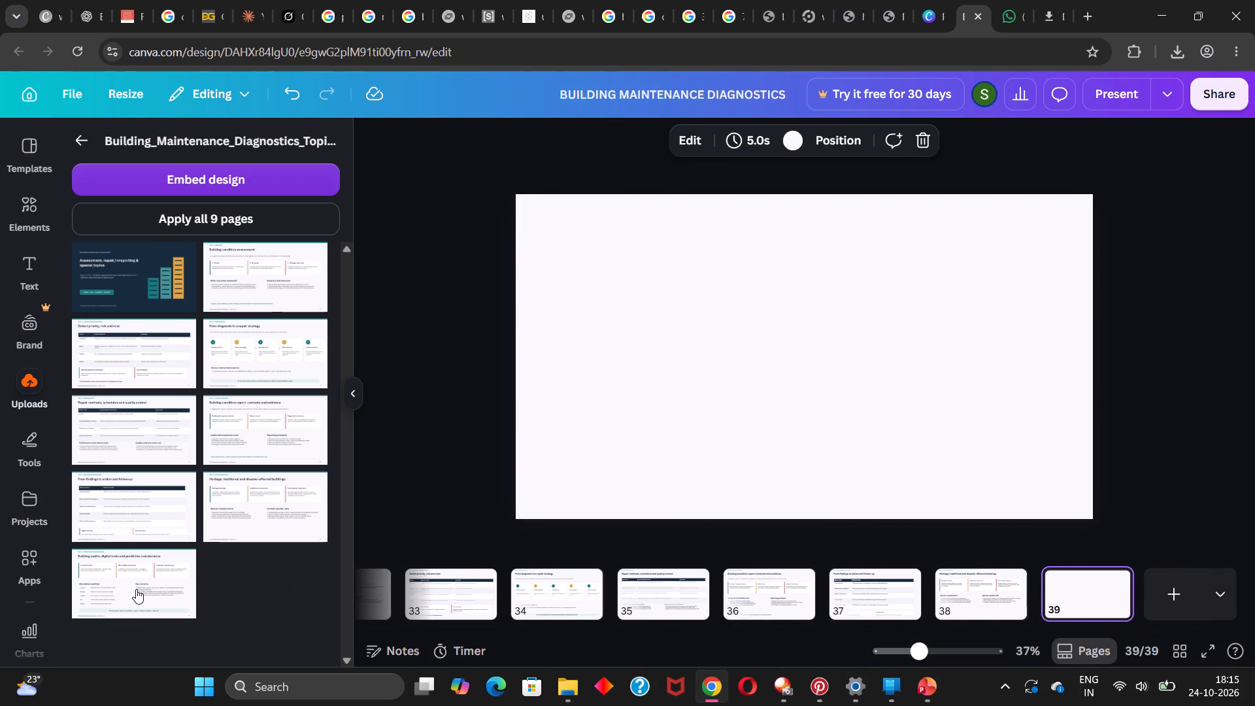
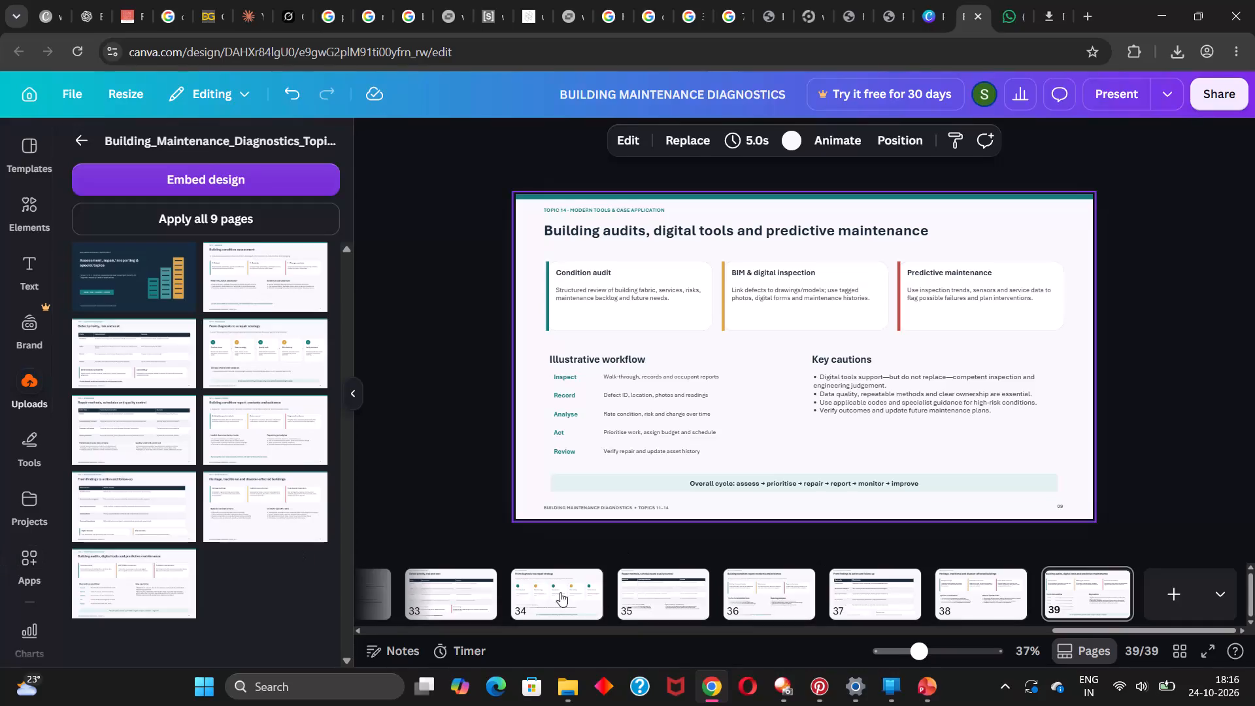
Copy the Bernoru title style from page 31's heading onto page 32's title, Building condition assessment, and justify its alignment.
click(422, 591)
key(Left)
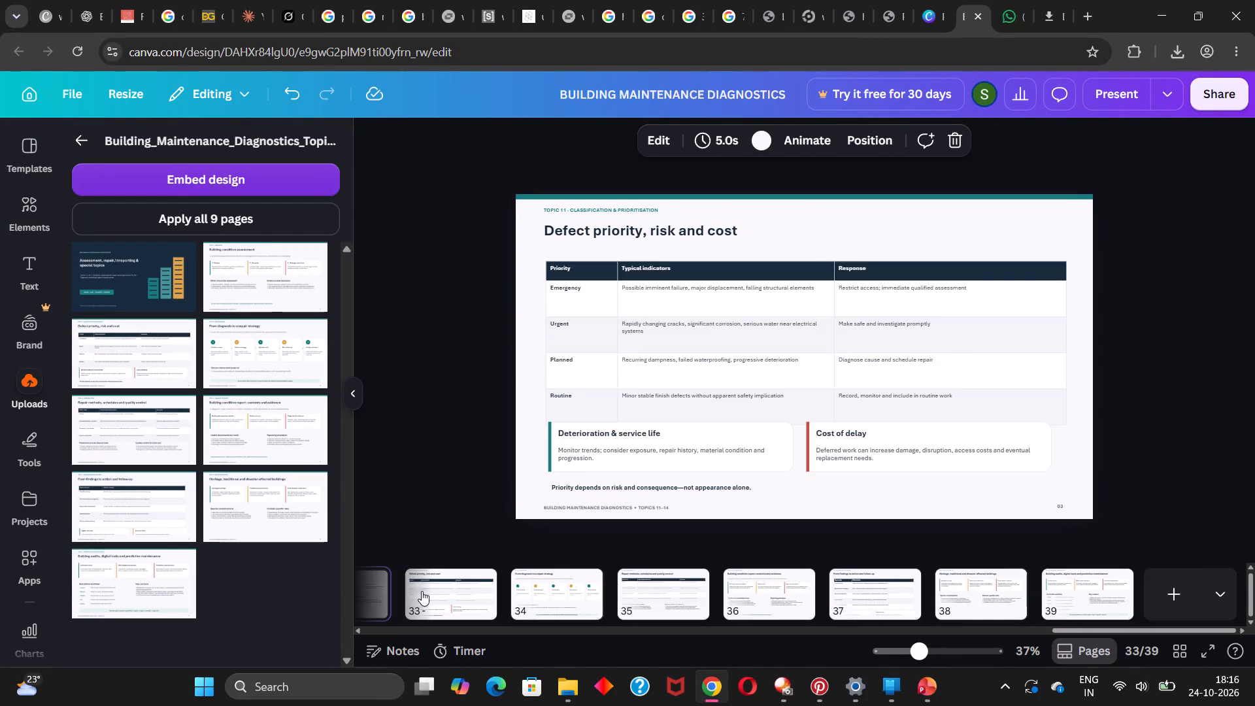
key(Left)
key(Right)
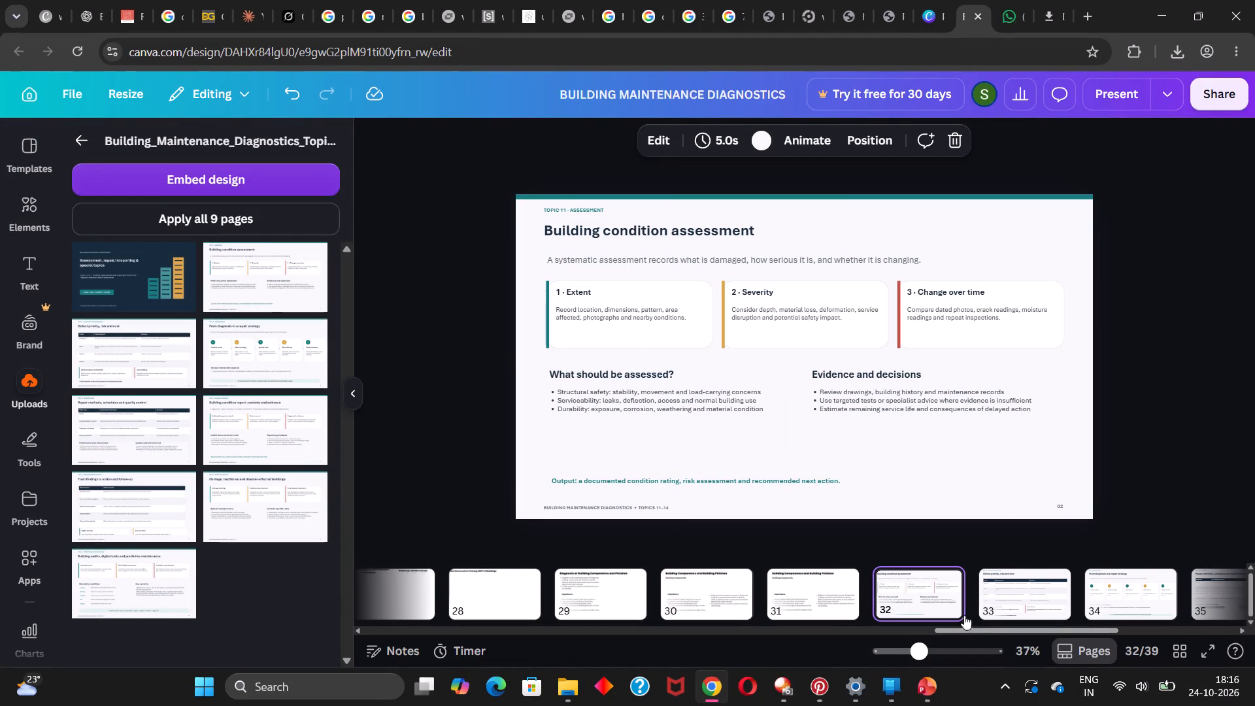
click(822, 604)
click(724, 226)
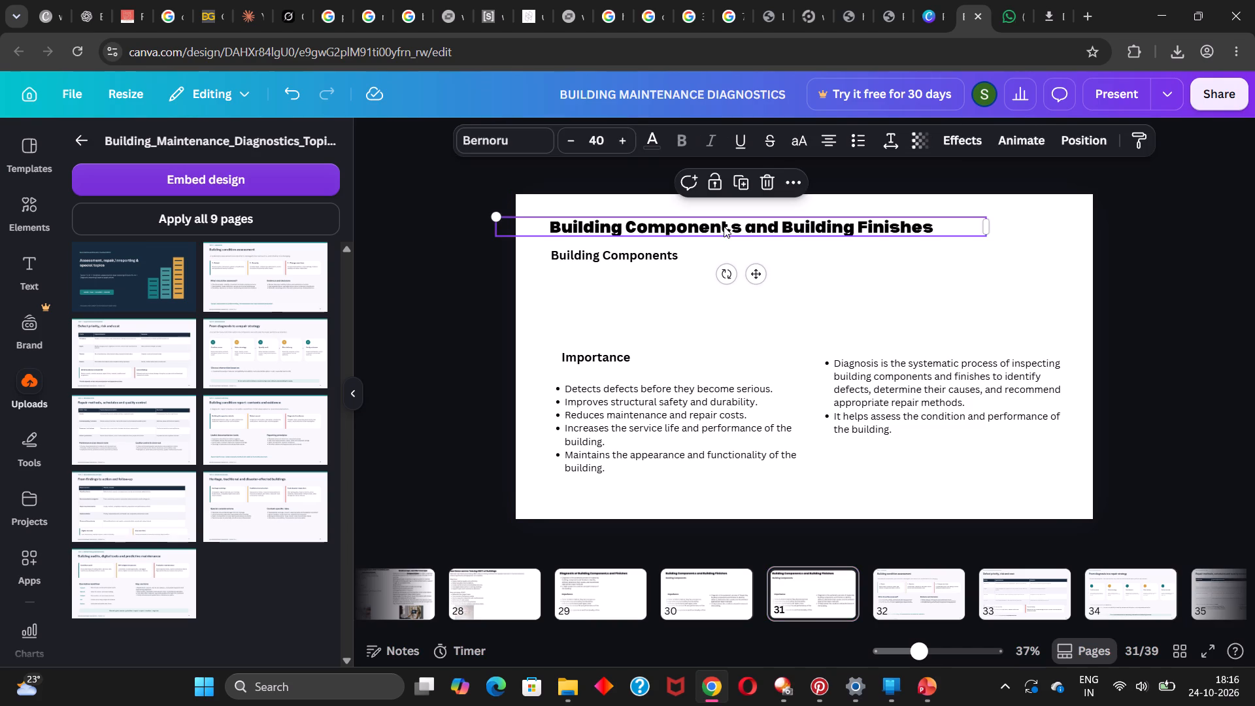
click(1137, 139)
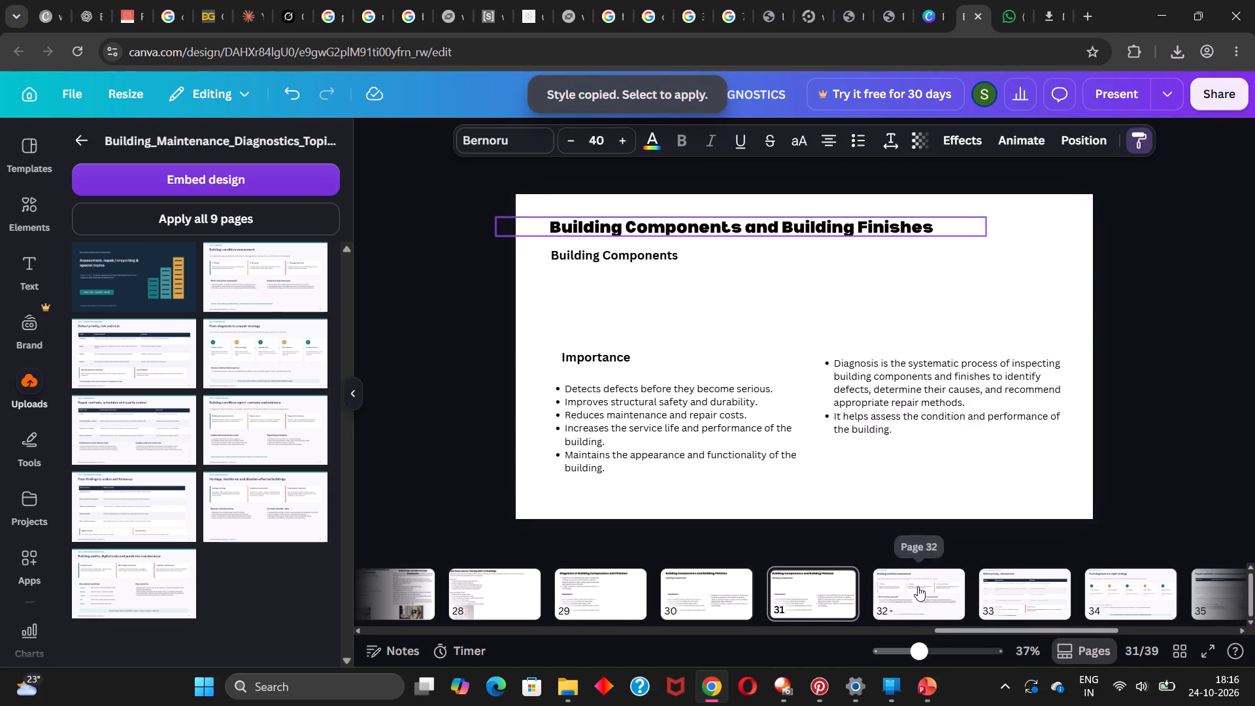
click(918, 590)
click(703, 235)
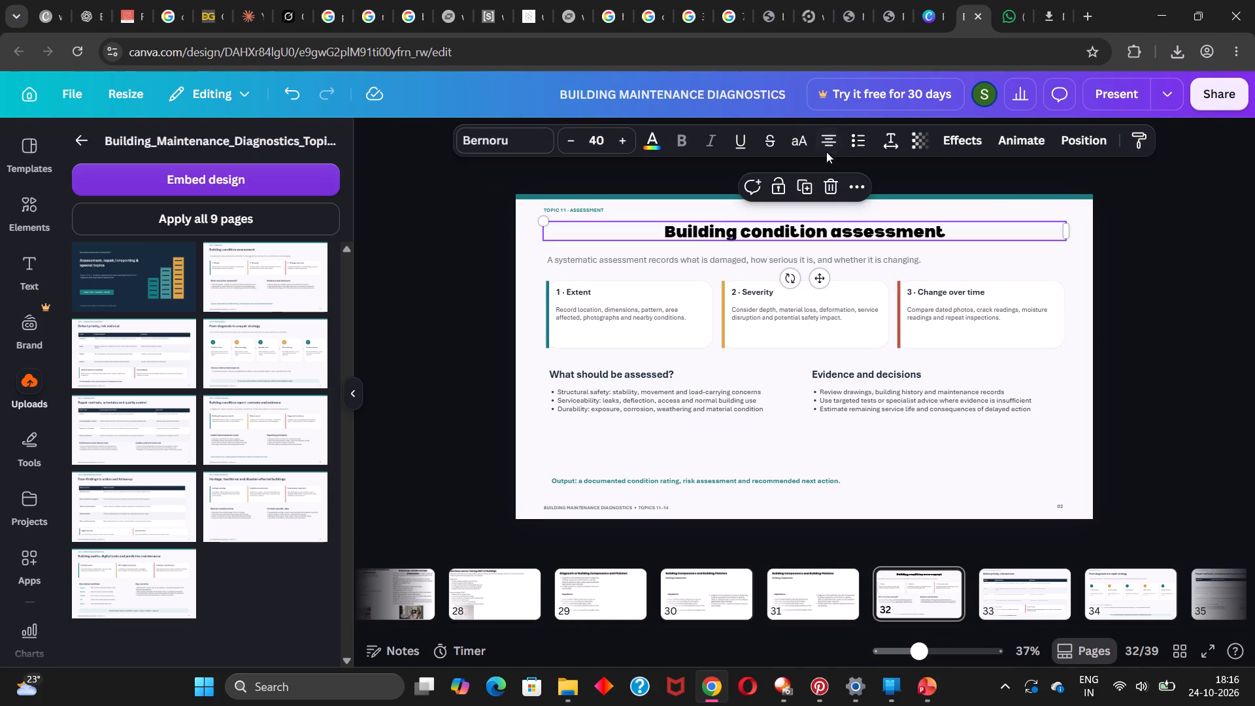
click(831, 138)
click(827, 139)
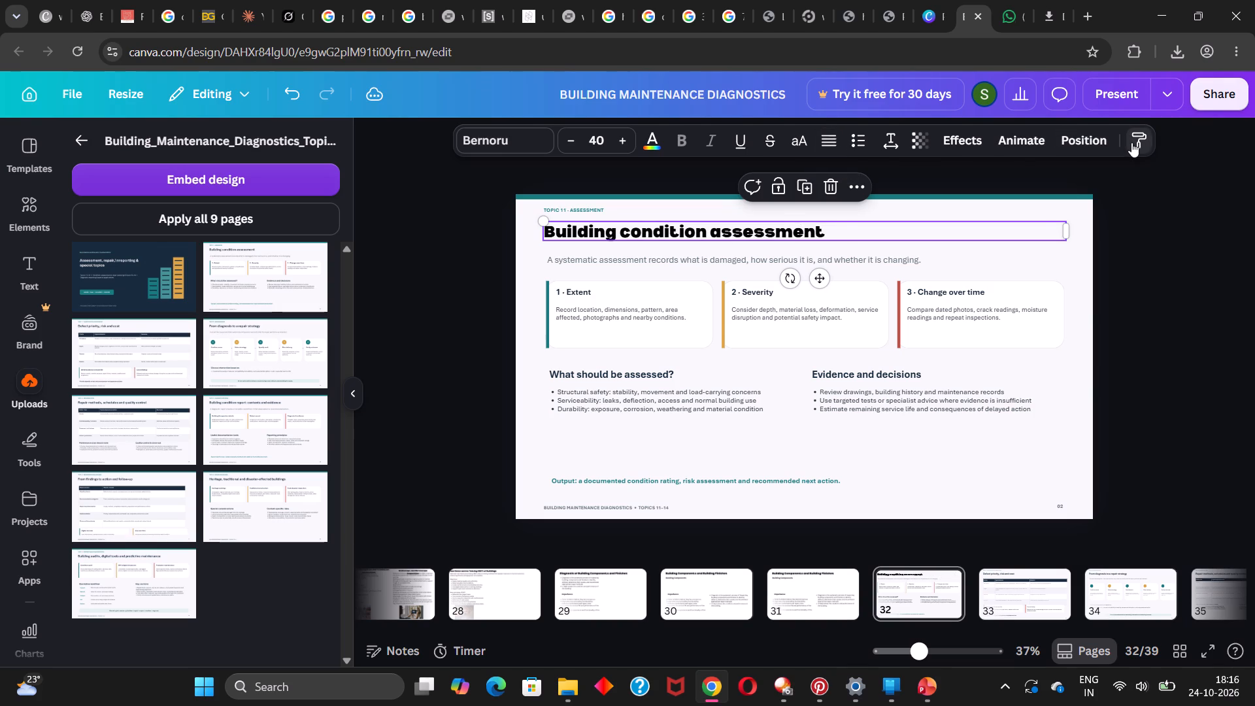
Copy the restyled, justified title formatting from page 32 onto the titles of pages 33, 34 and 35.
click(1133, 143)
click(1006, 584)
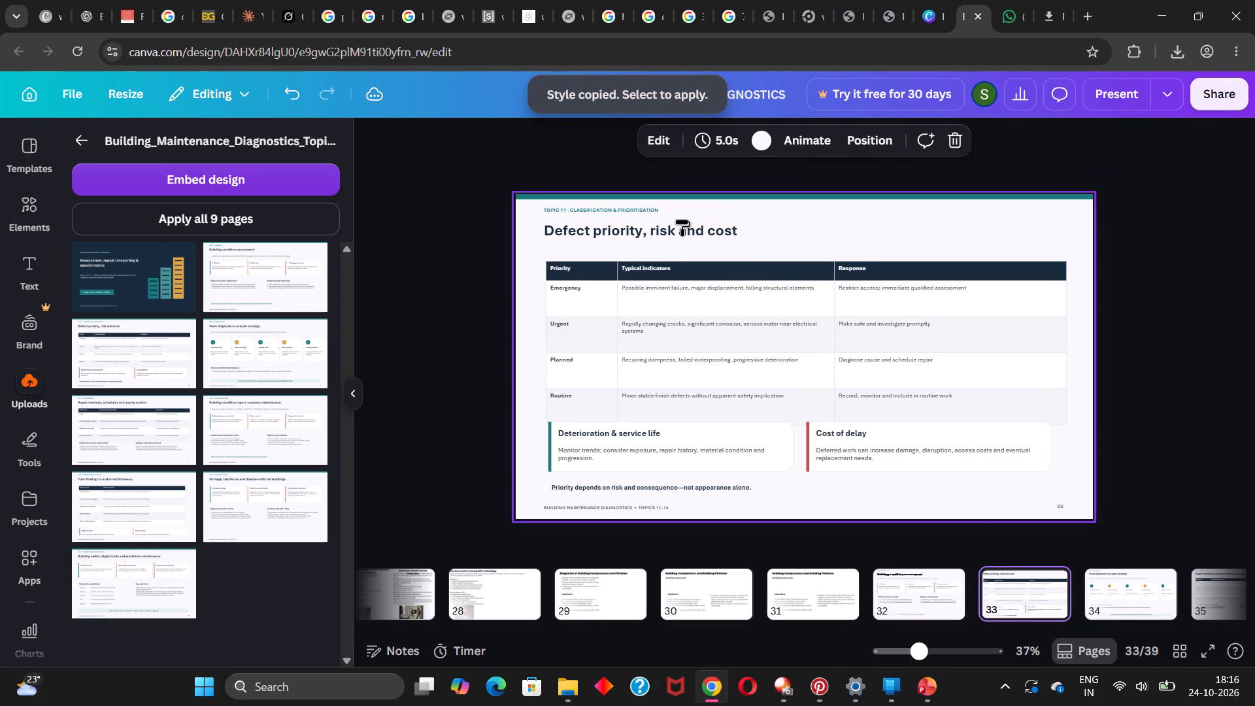
click(677, 234)
click(1141, 144)
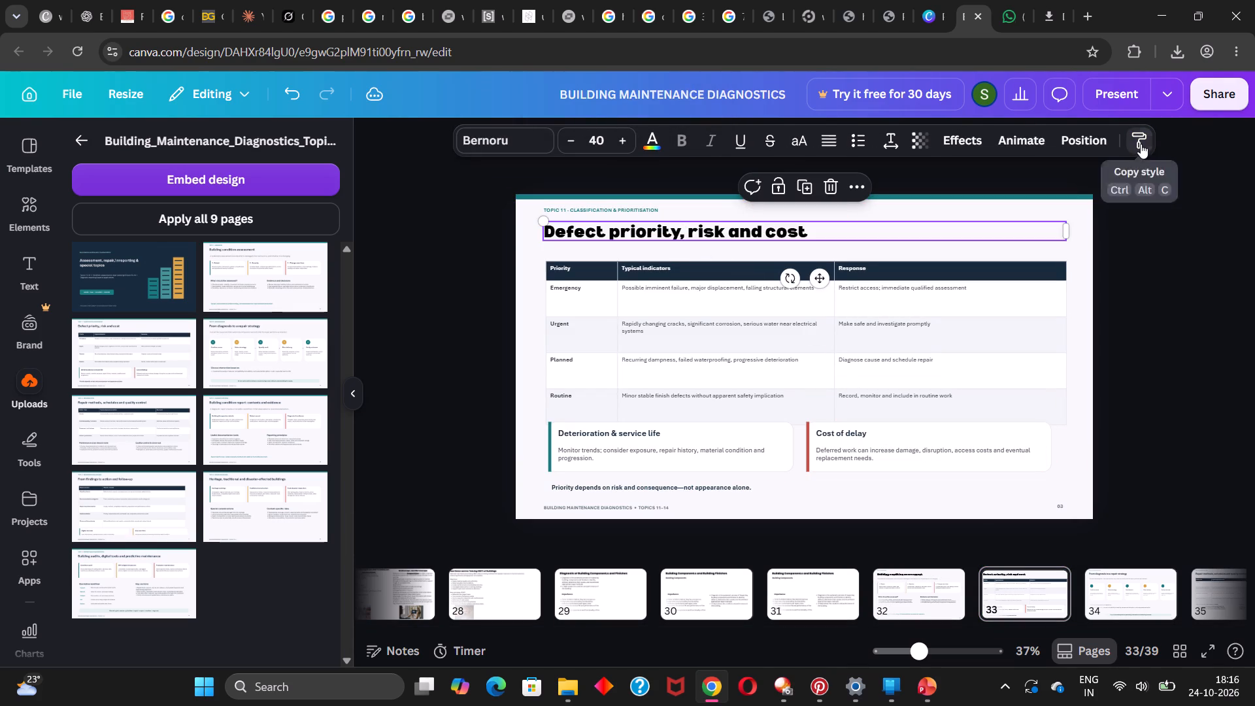
click(1108, 605)
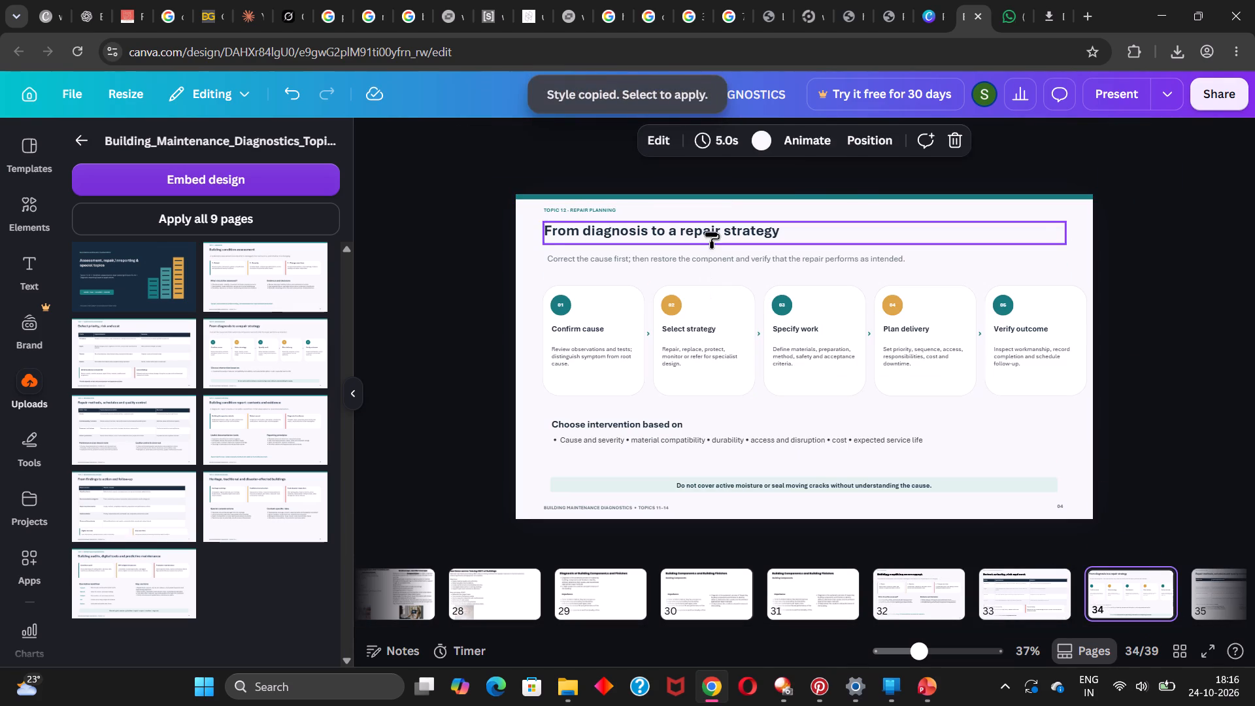
click(711, 231)
click(1141, 139)
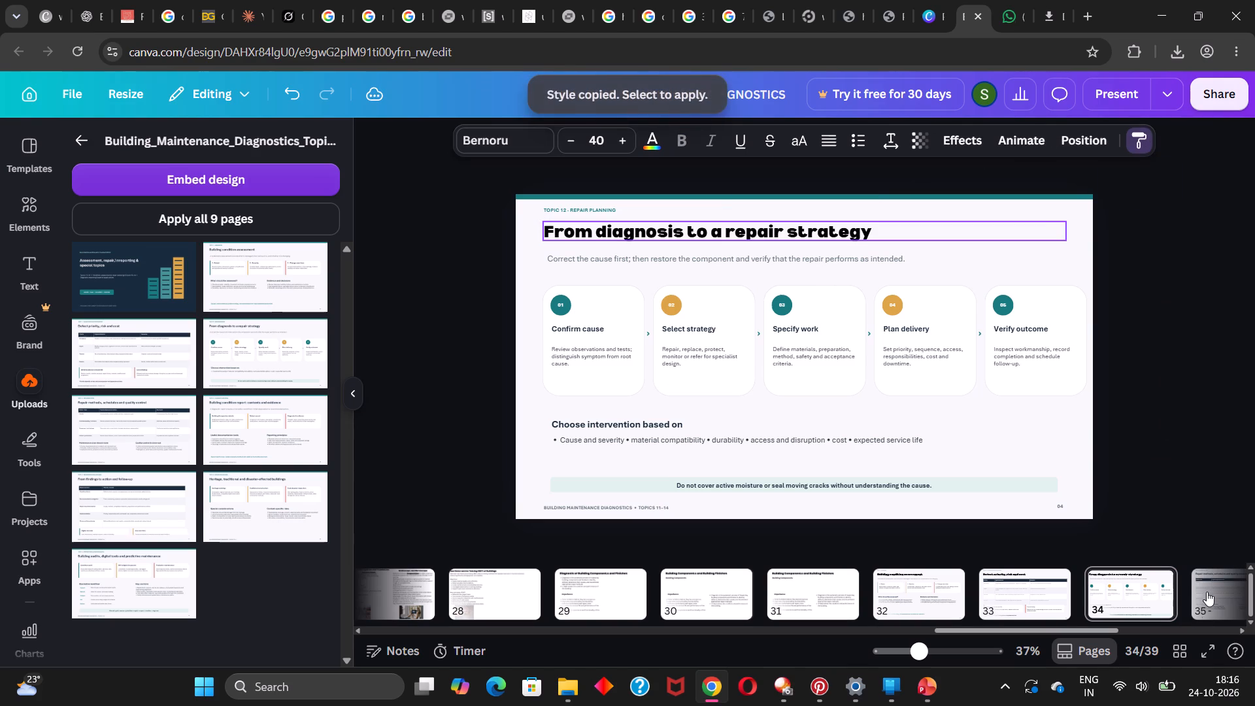
click(1207, 586)
click(812, 229)
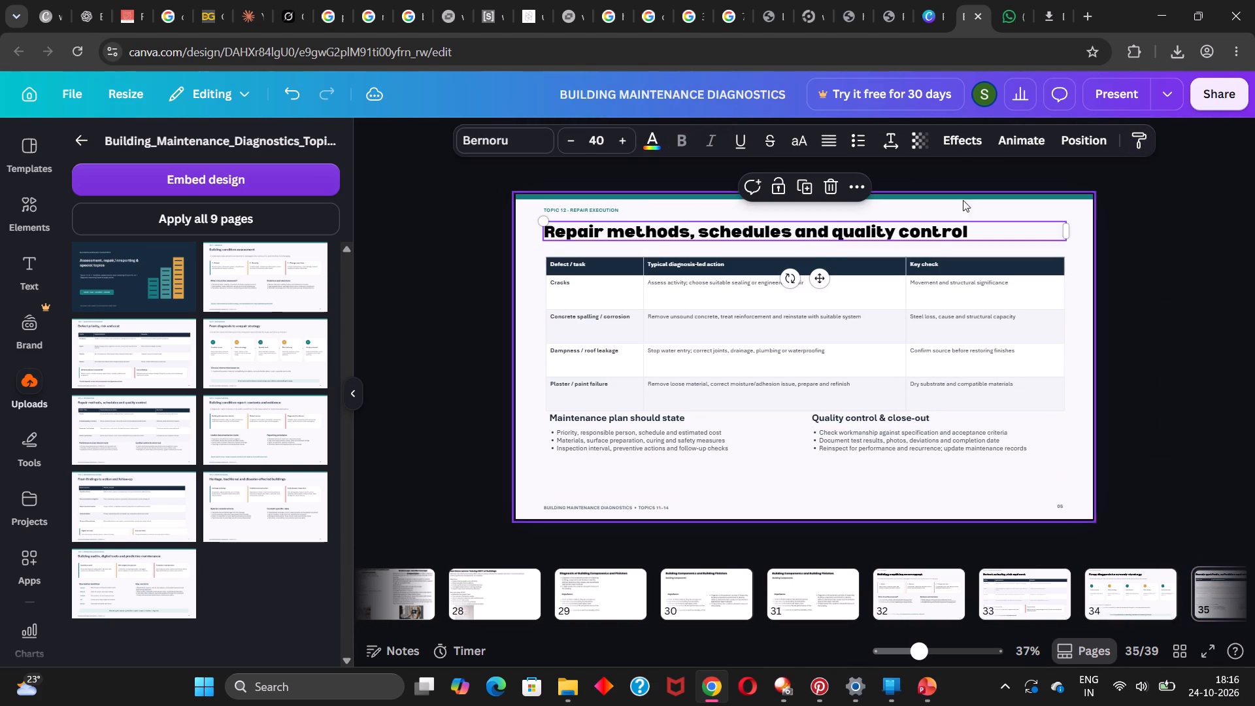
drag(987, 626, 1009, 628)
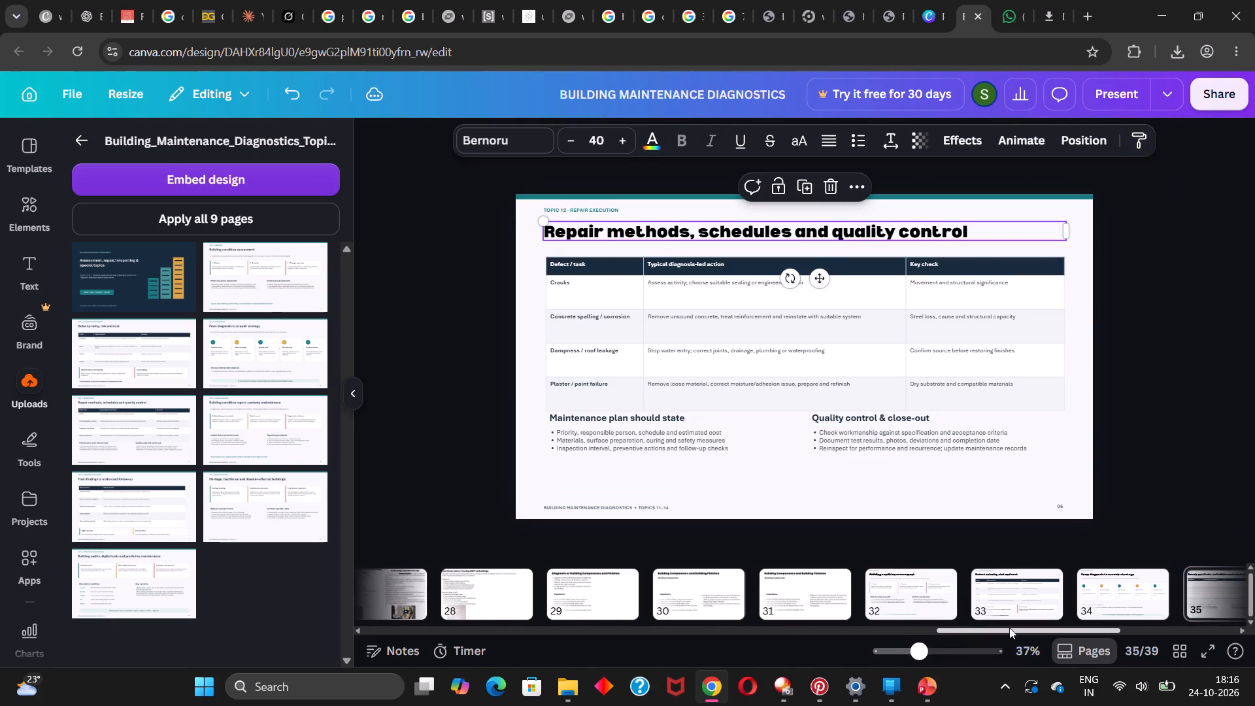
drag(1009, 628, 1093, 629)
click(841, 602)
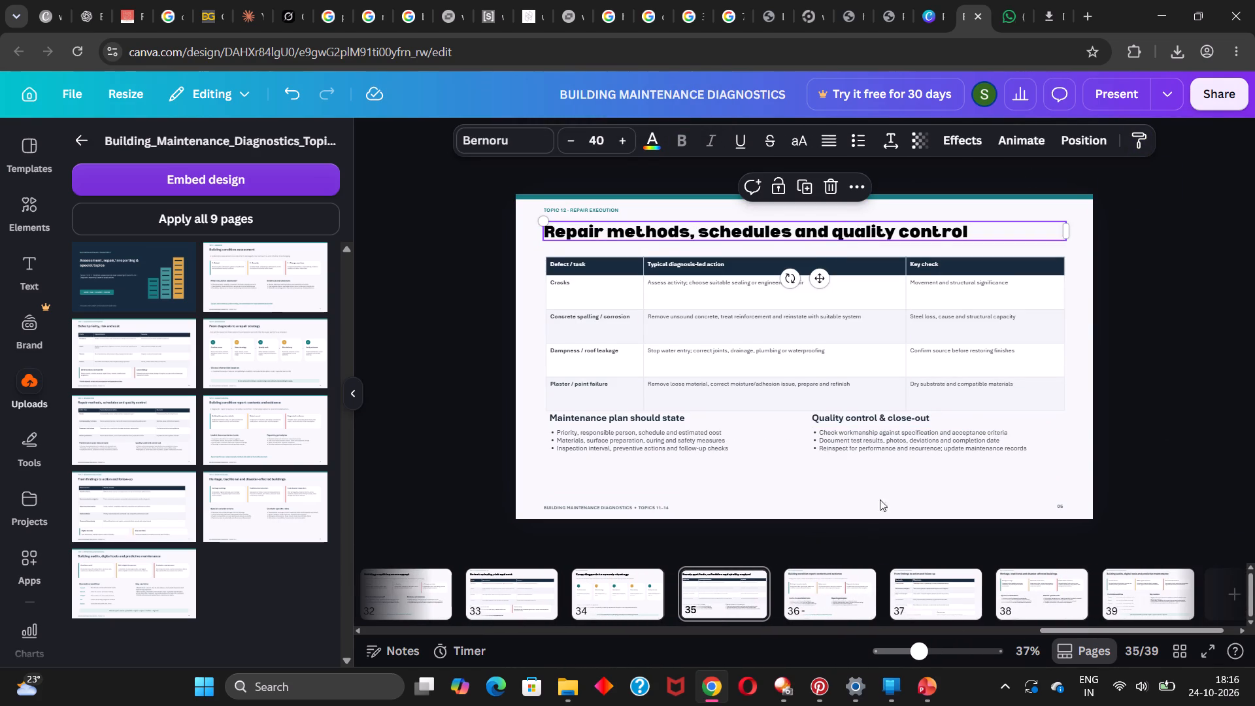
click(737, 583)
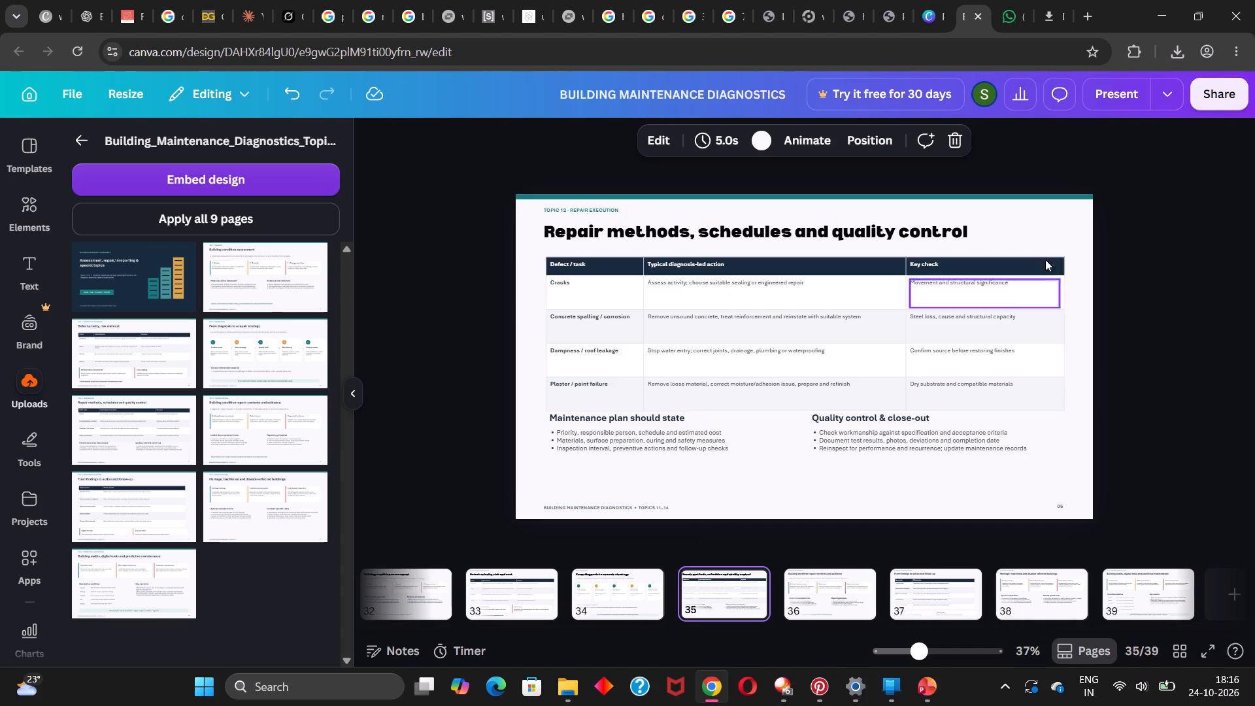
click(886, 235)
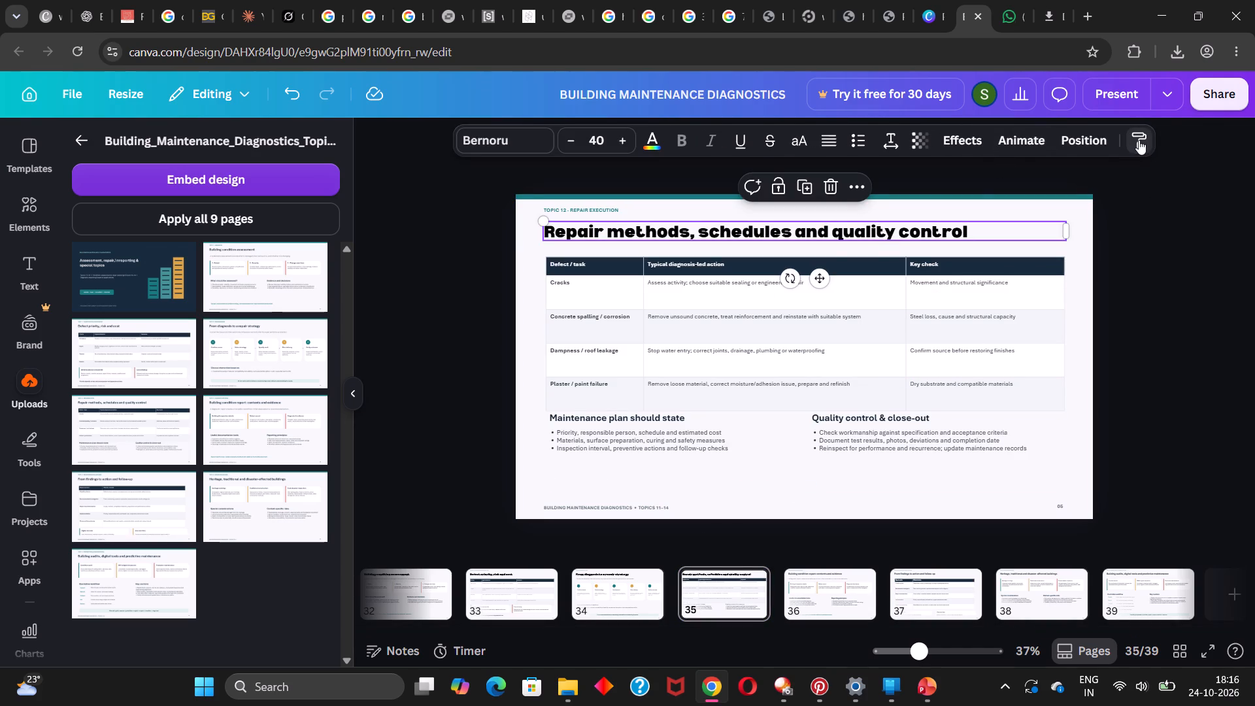
Reduce page 32's title, Building condition assessment, to font size 35 and shift it very slightly downward.
click(432, 599)
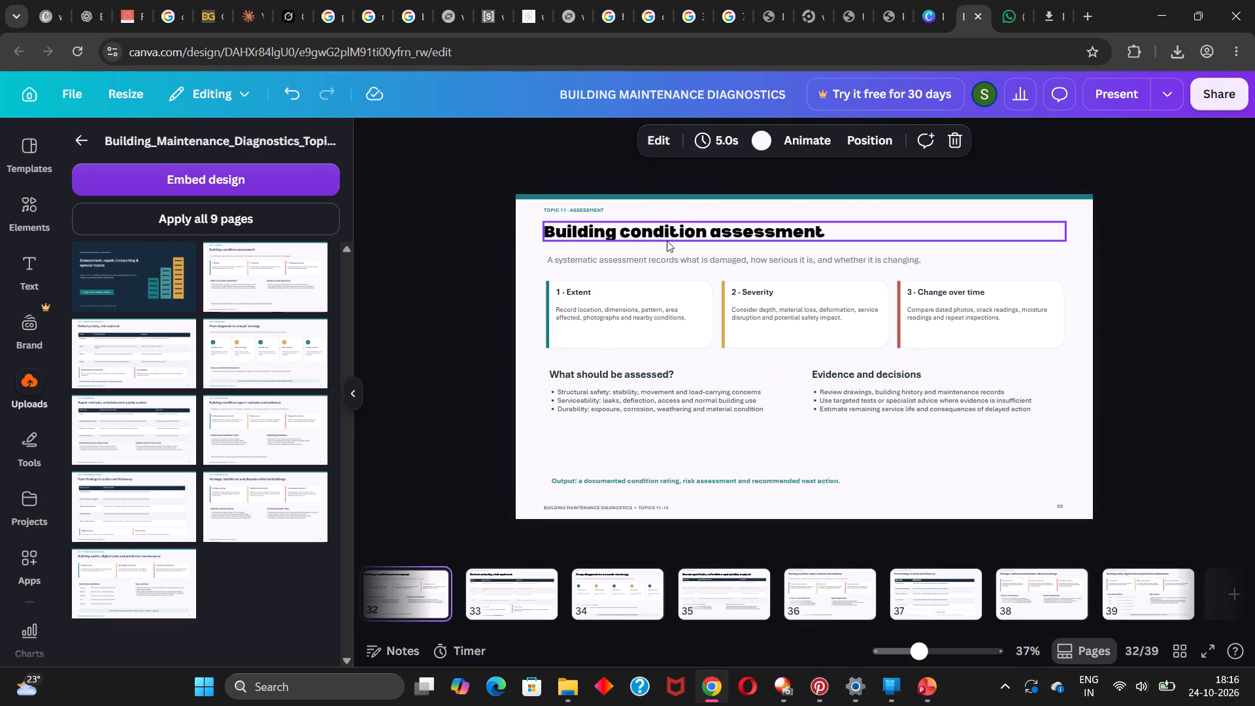
click(667, 241)
double_click(575, 144)
click(575, 144)
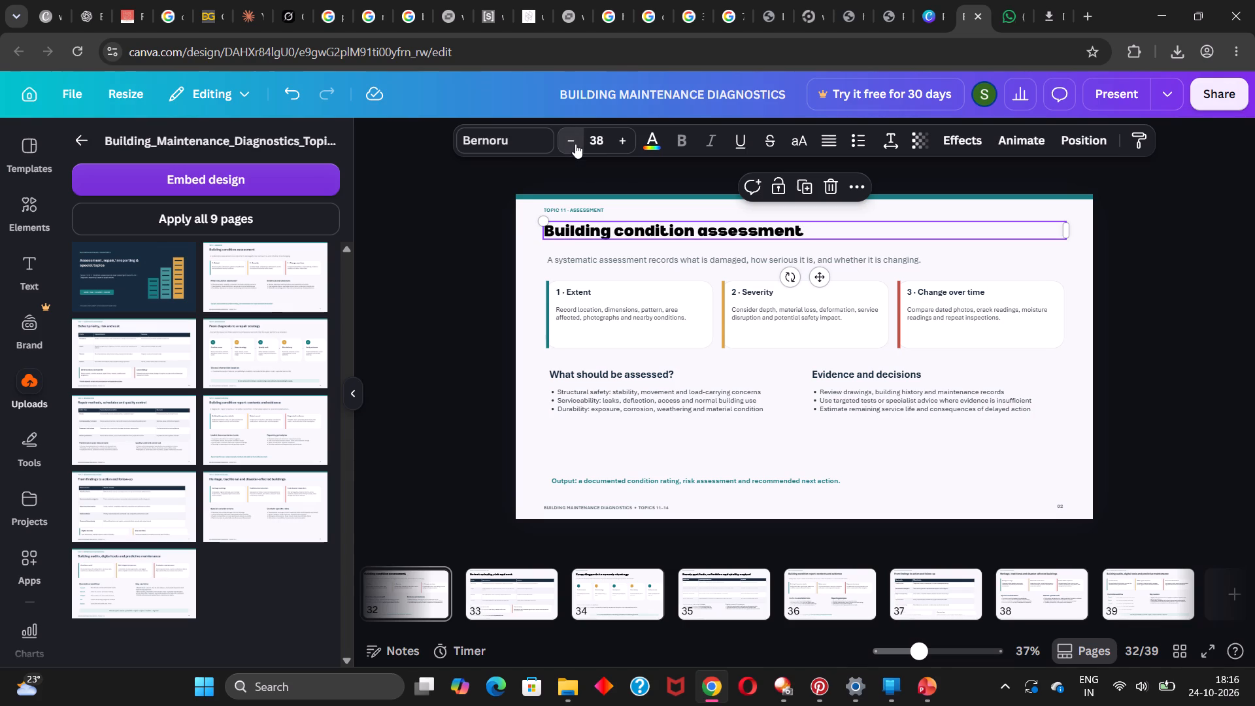
double_click(567, 135)
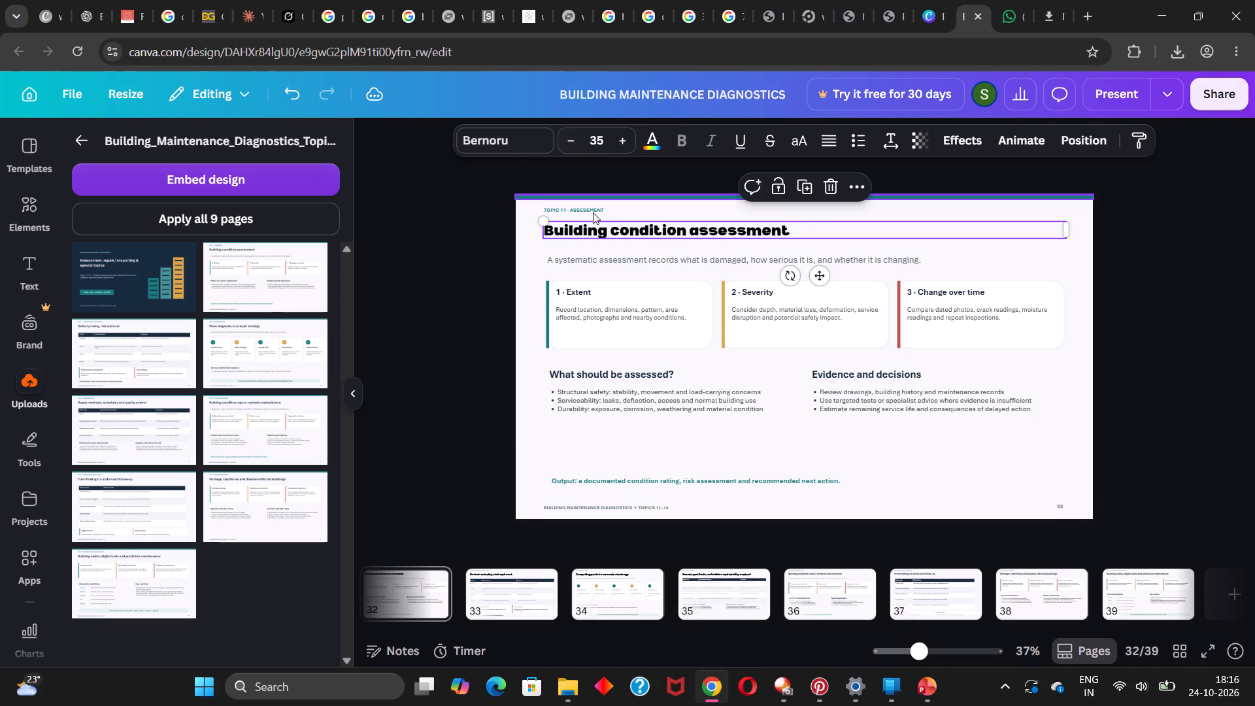
click(591, 233)
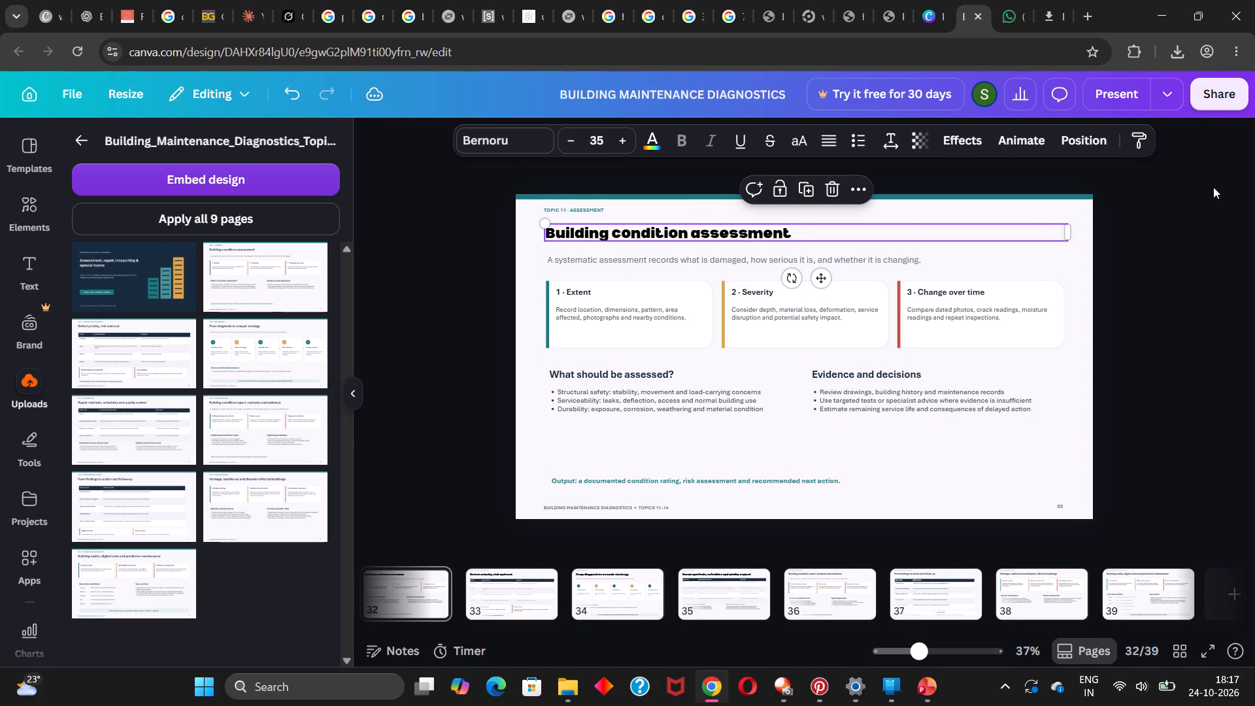
Copy page 32's size 35 title style onto the titles of pages 34 and 35.
click(1144, 134)
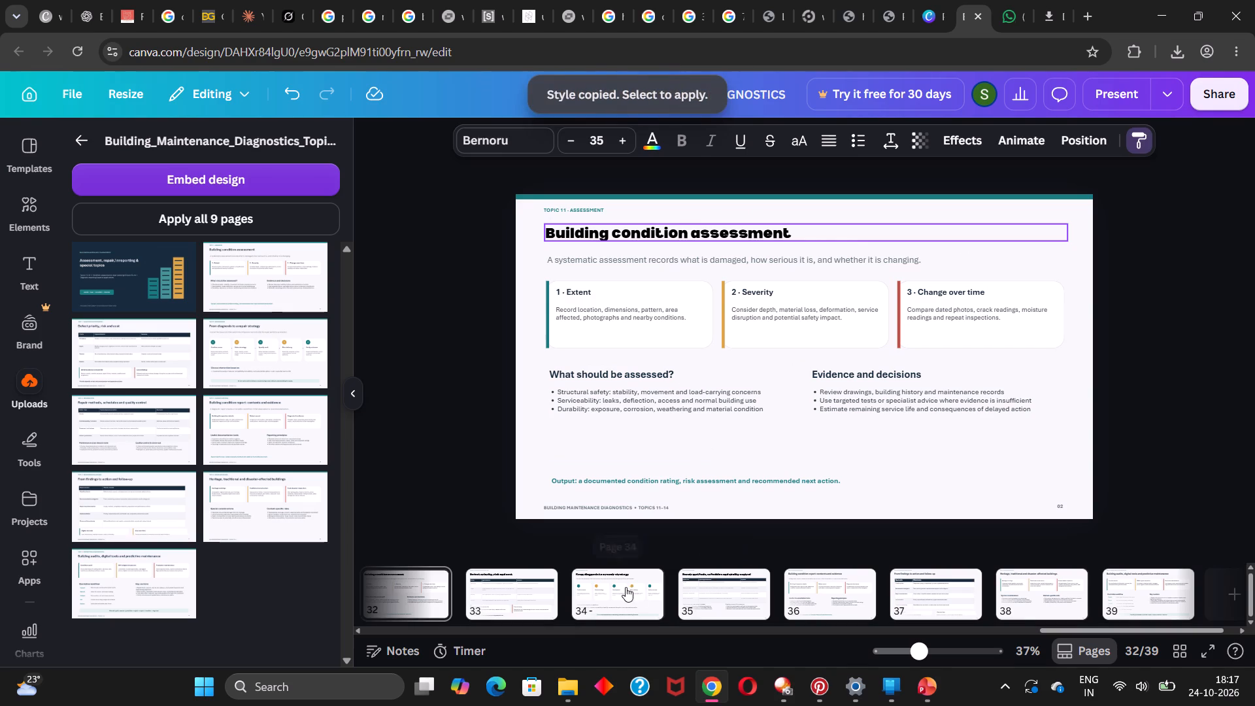
click(626, 586)
click(631, 231)
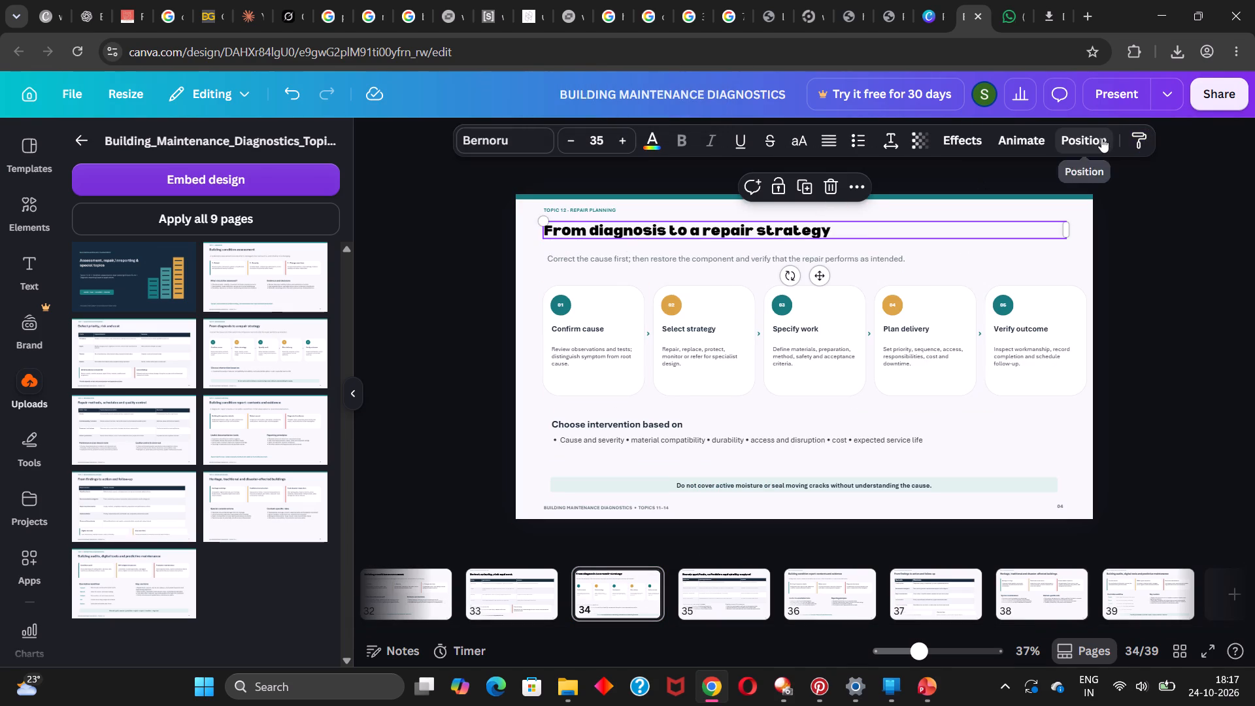
click(1143, 140)
click(709, 584)
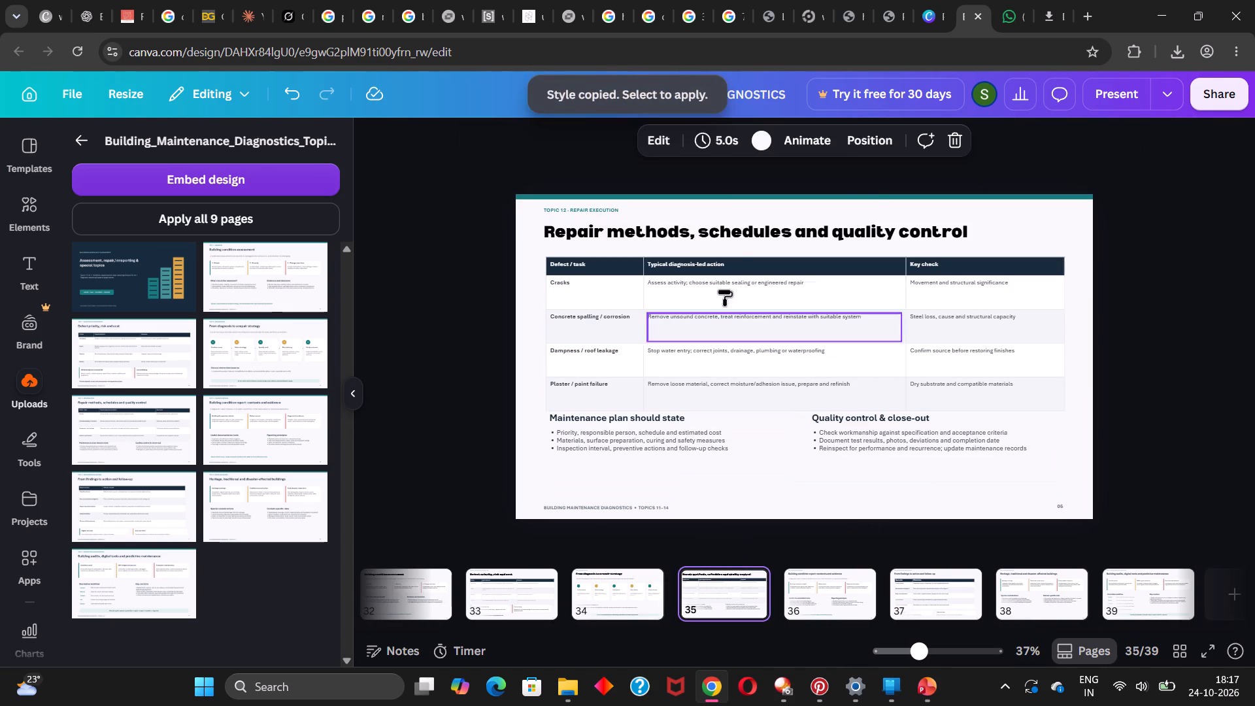
click(742, 233)
Copy page 35's size 35 title style onto the titles of pages 36 and 37.
click(1142, 140)
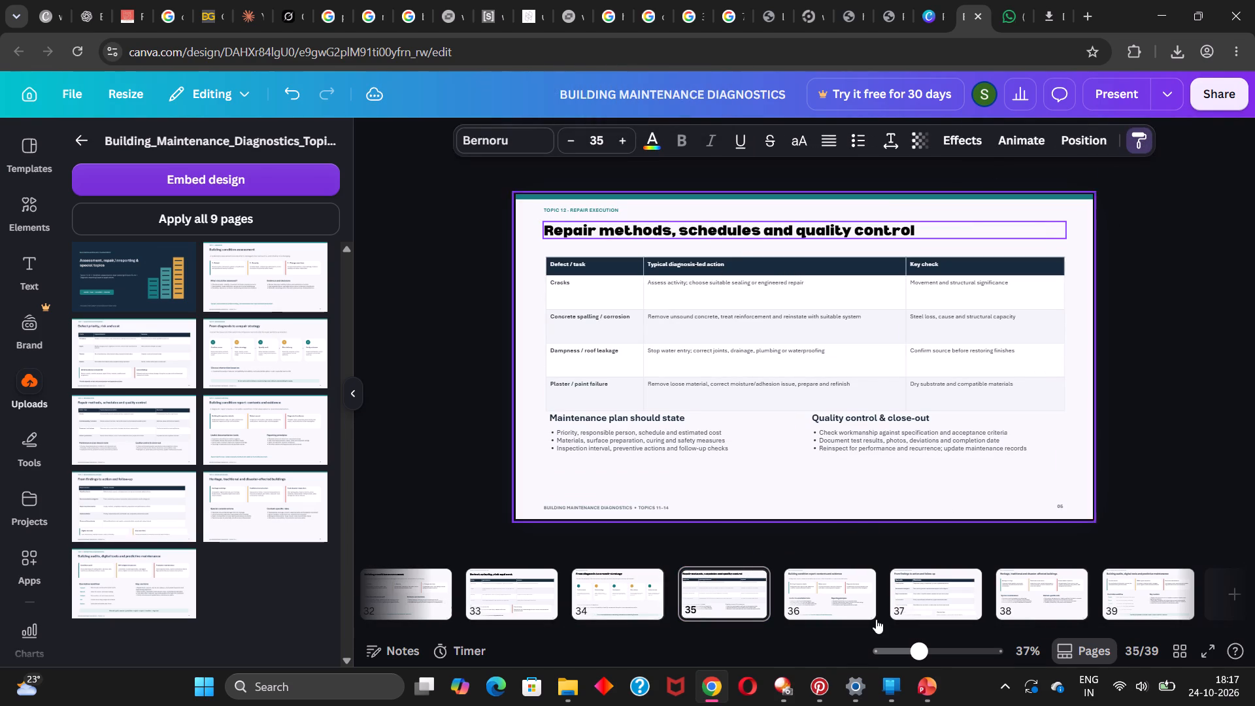
click(852, 594)
click(850, 227)
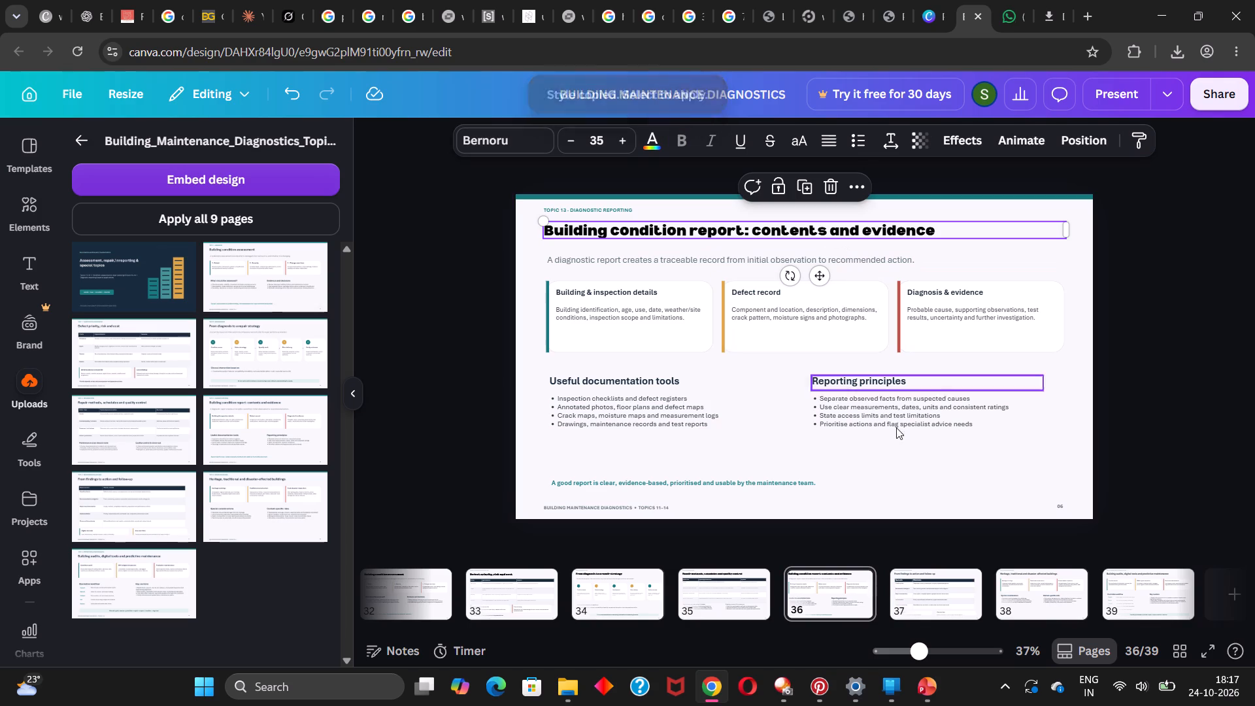
click(1140, 137)
click(927, 597)
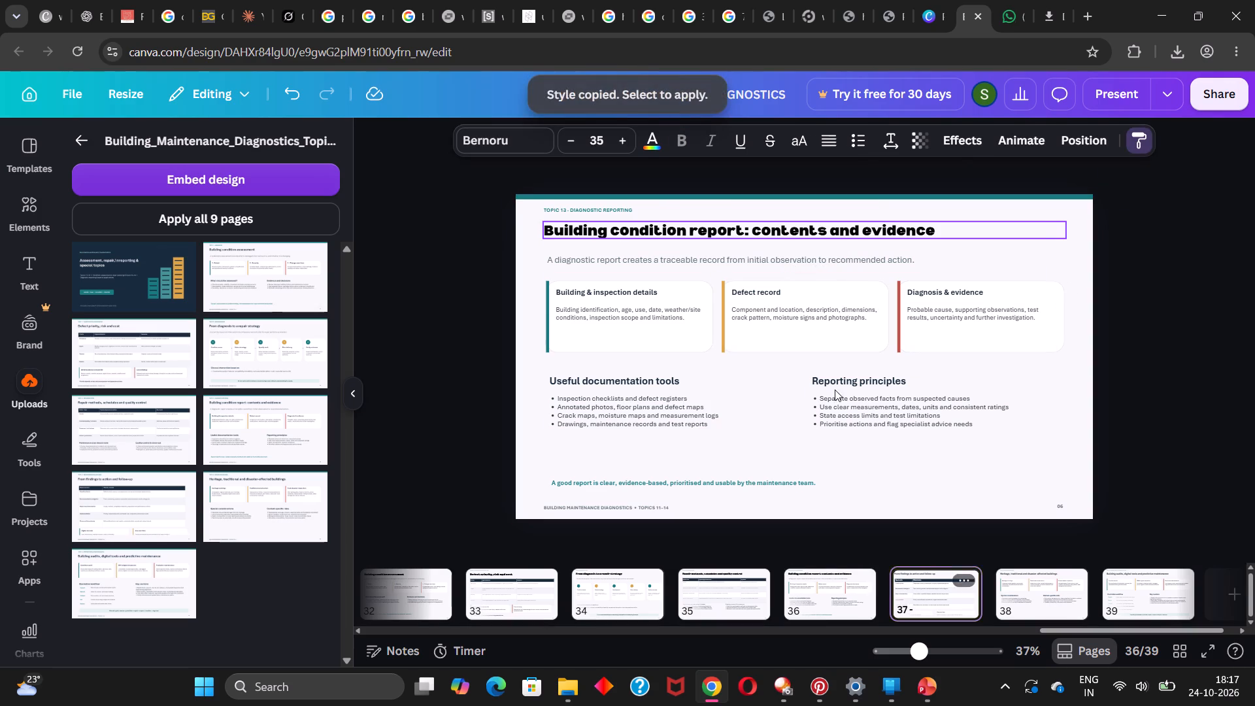
click(771, 229)
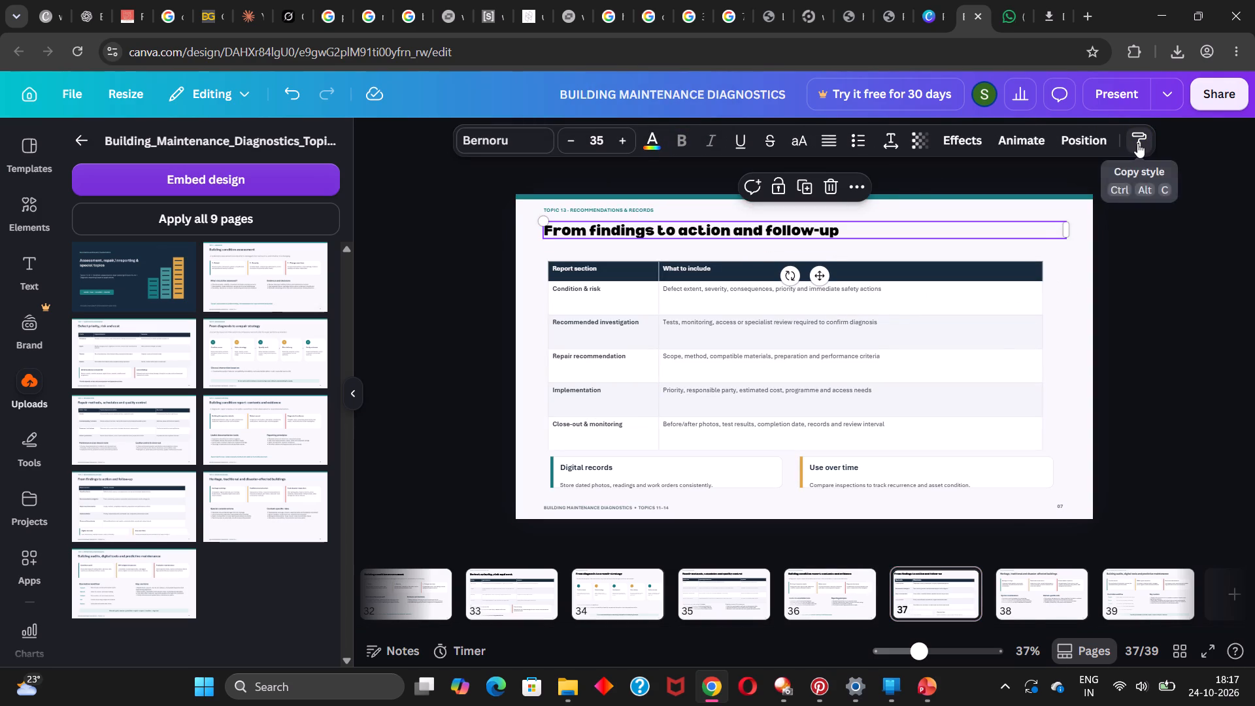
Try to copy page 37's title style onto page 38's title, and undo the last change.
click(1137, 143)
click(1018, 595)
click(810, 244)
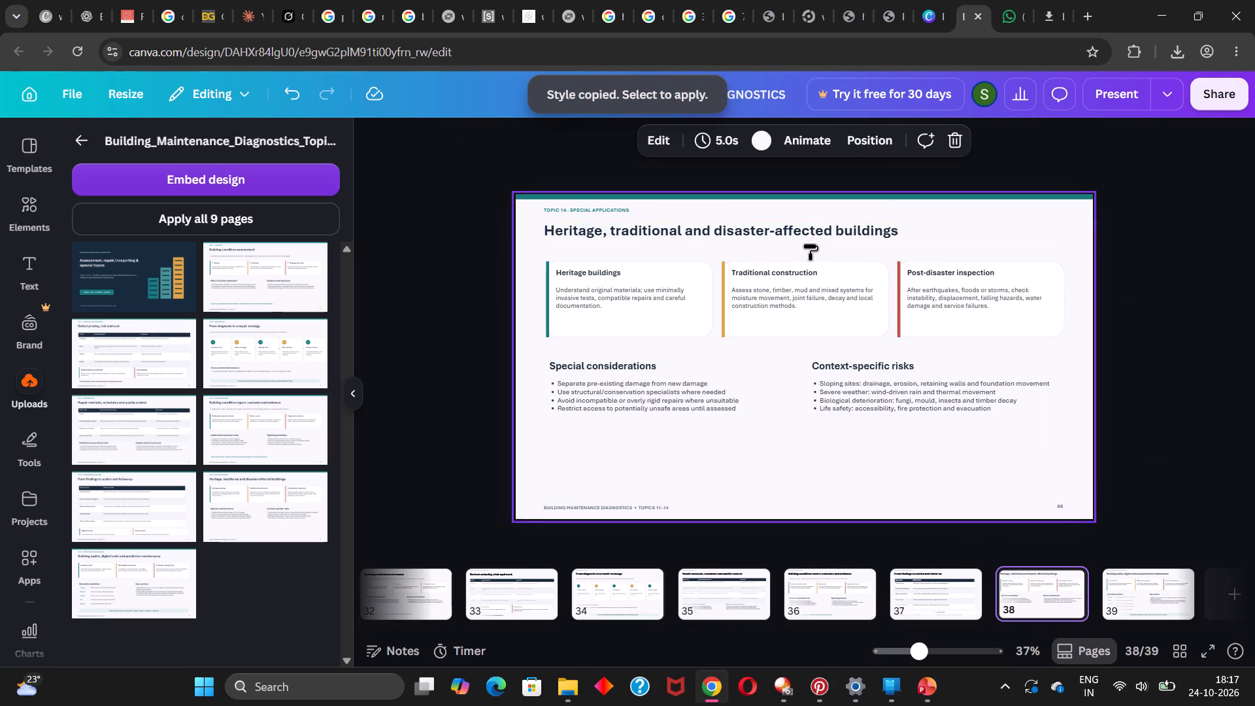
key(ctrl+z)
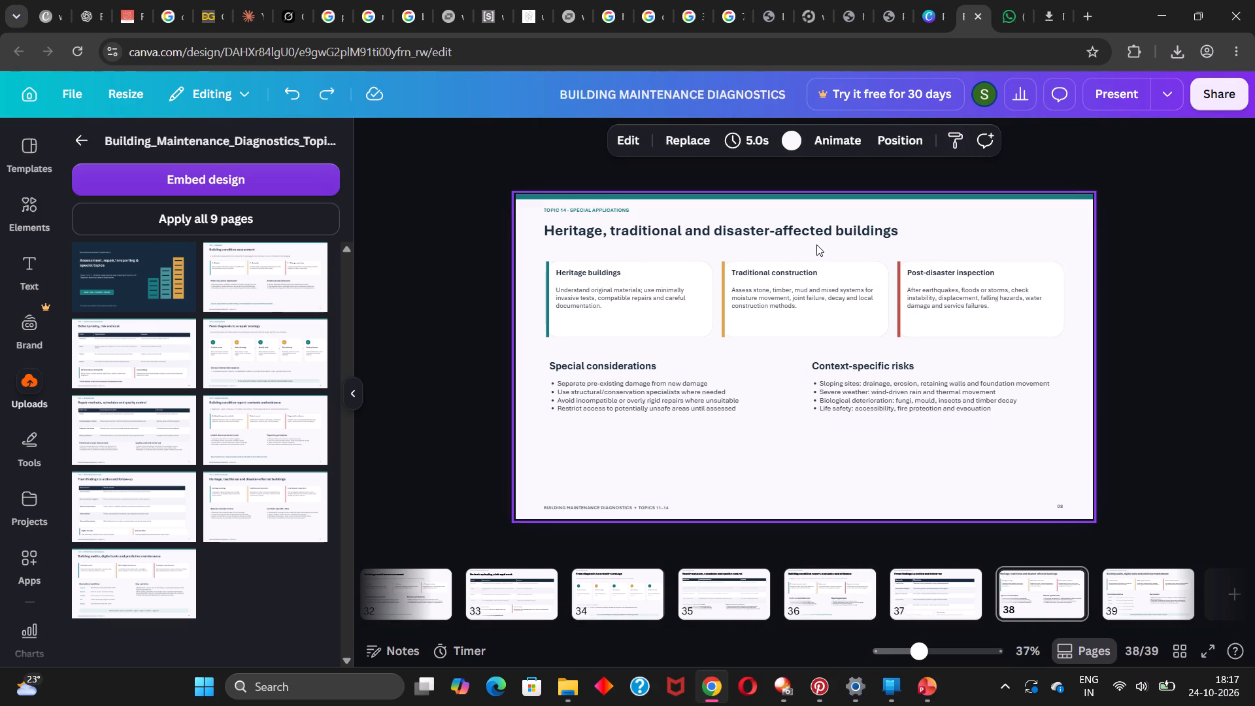
Copy page 37's title style onto the titles of page 38, Heritage, traditional and disaster-affected buildings, and page 39.
click(963, 609)
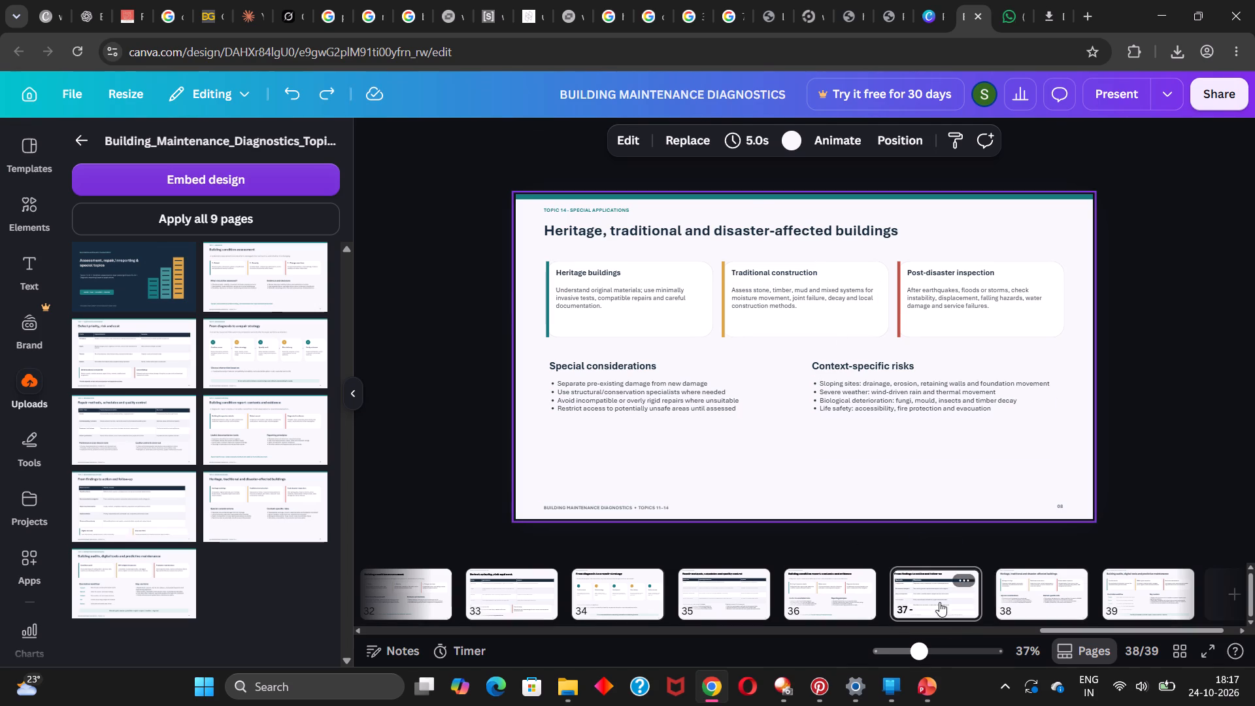
click(665, 232)
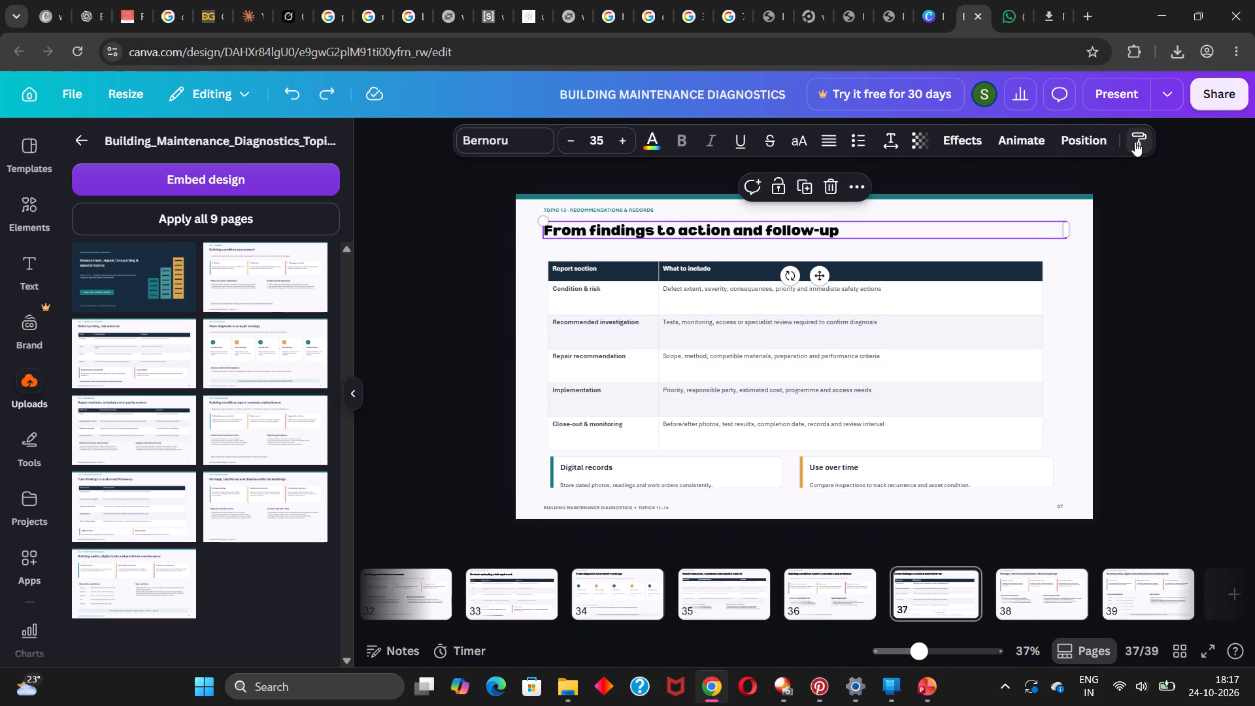
click(1135, 142)
click(1022, 573)
click(712, 232)
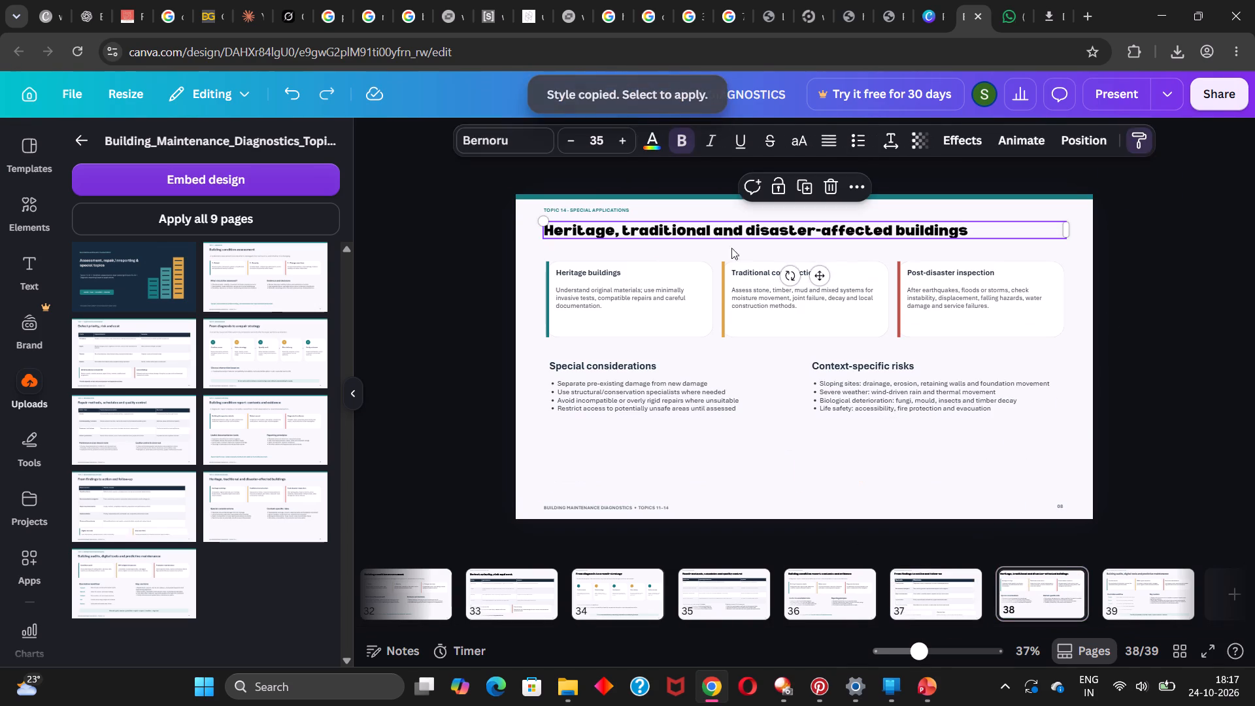
click(1140, 140)
click(1114, 579)
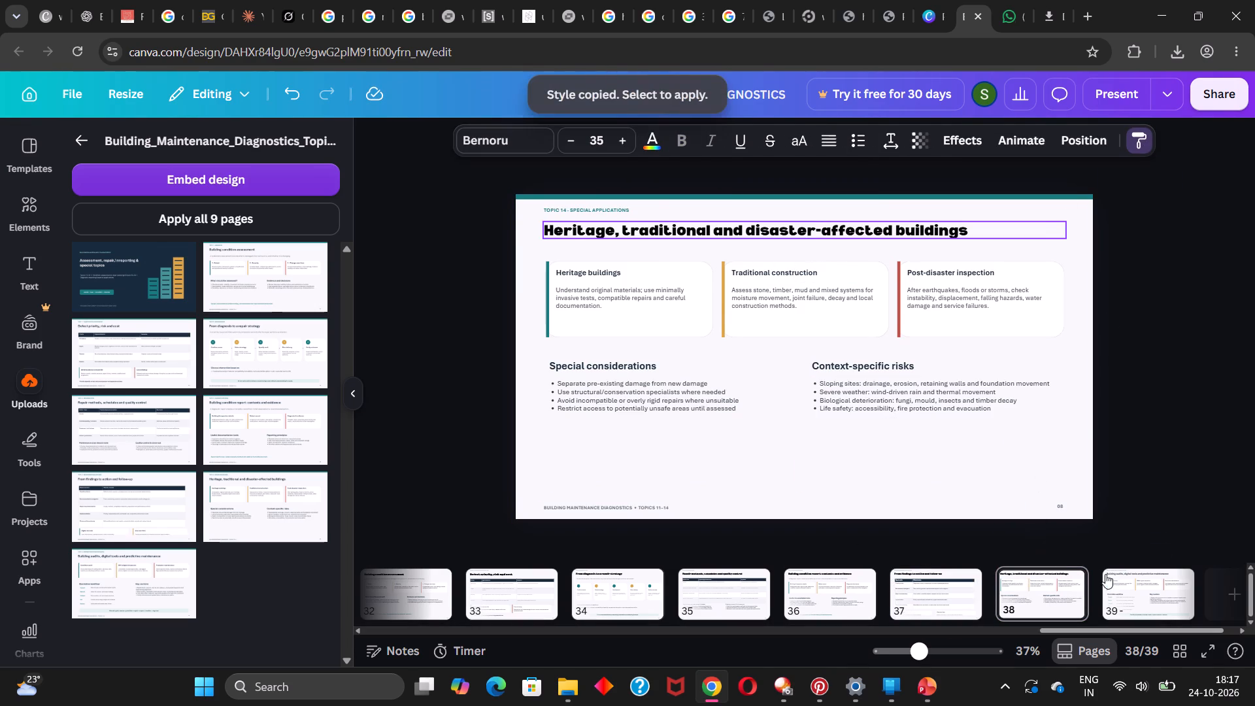
click(820, 235)
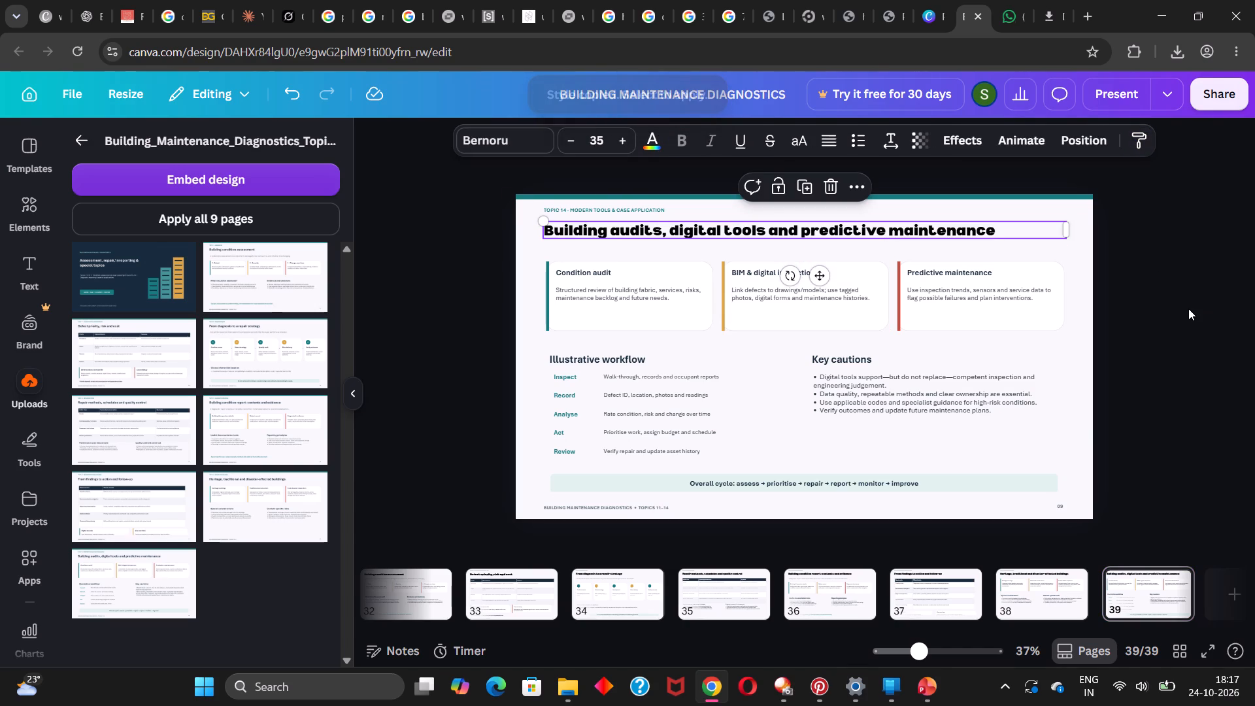
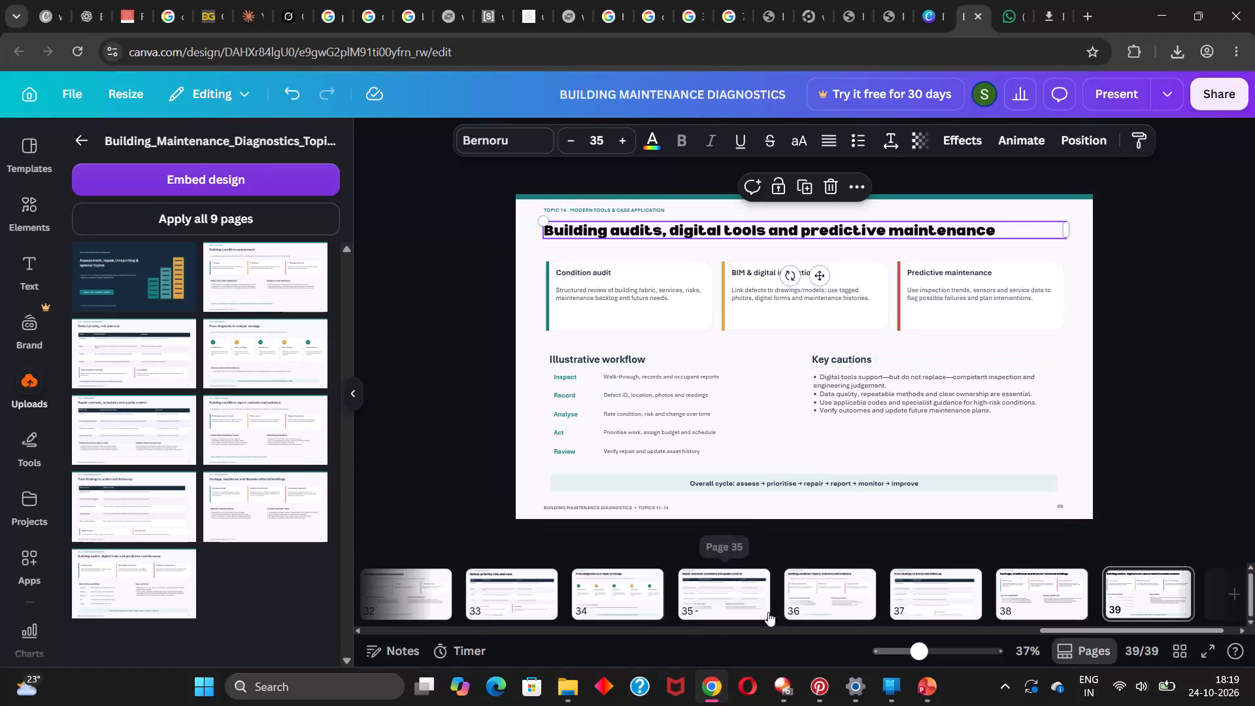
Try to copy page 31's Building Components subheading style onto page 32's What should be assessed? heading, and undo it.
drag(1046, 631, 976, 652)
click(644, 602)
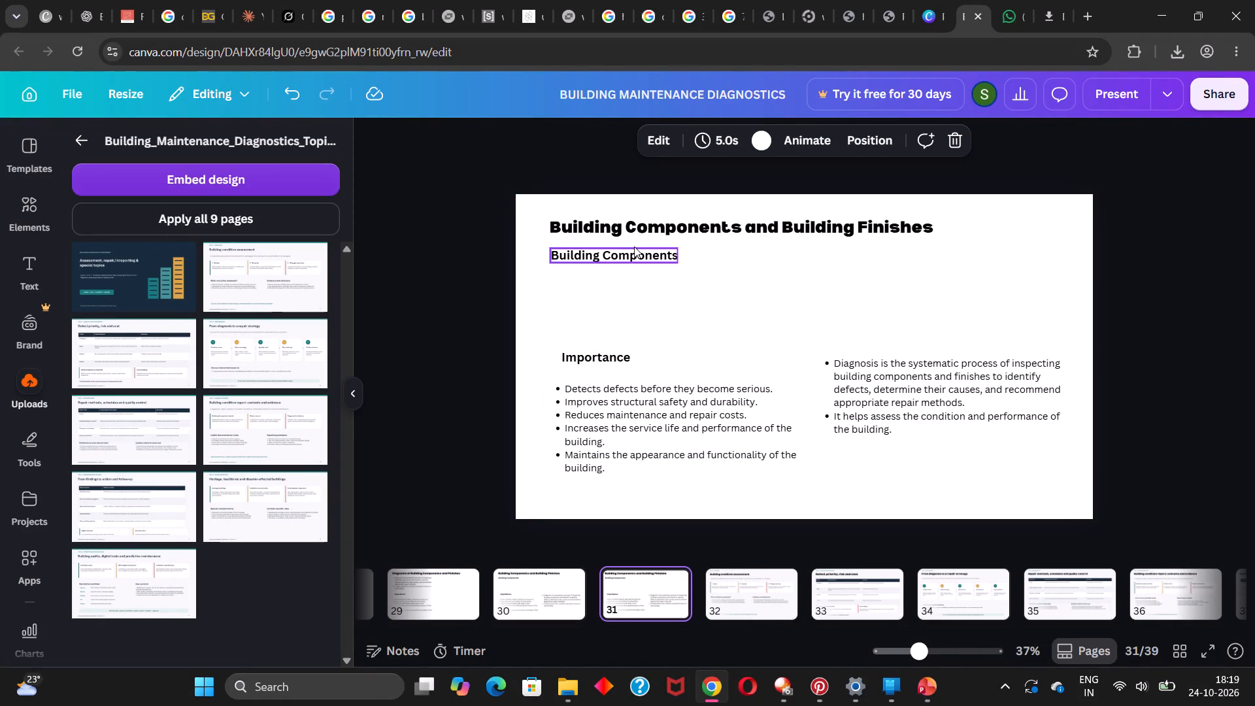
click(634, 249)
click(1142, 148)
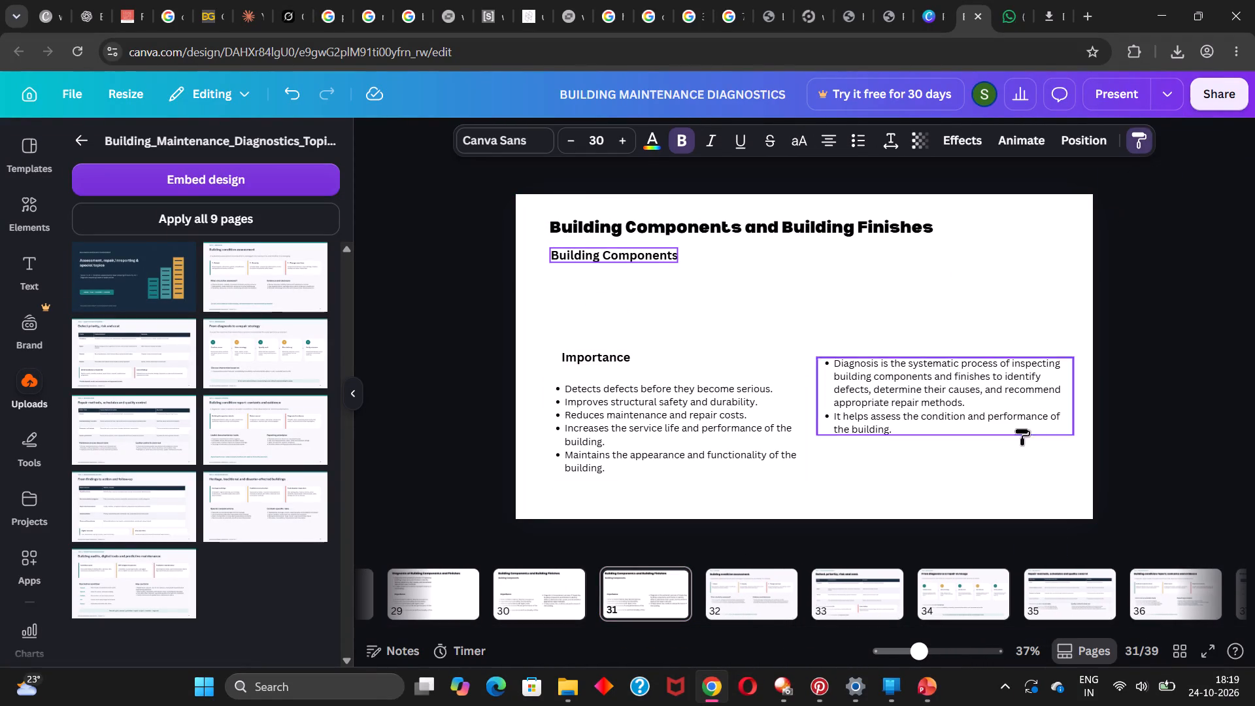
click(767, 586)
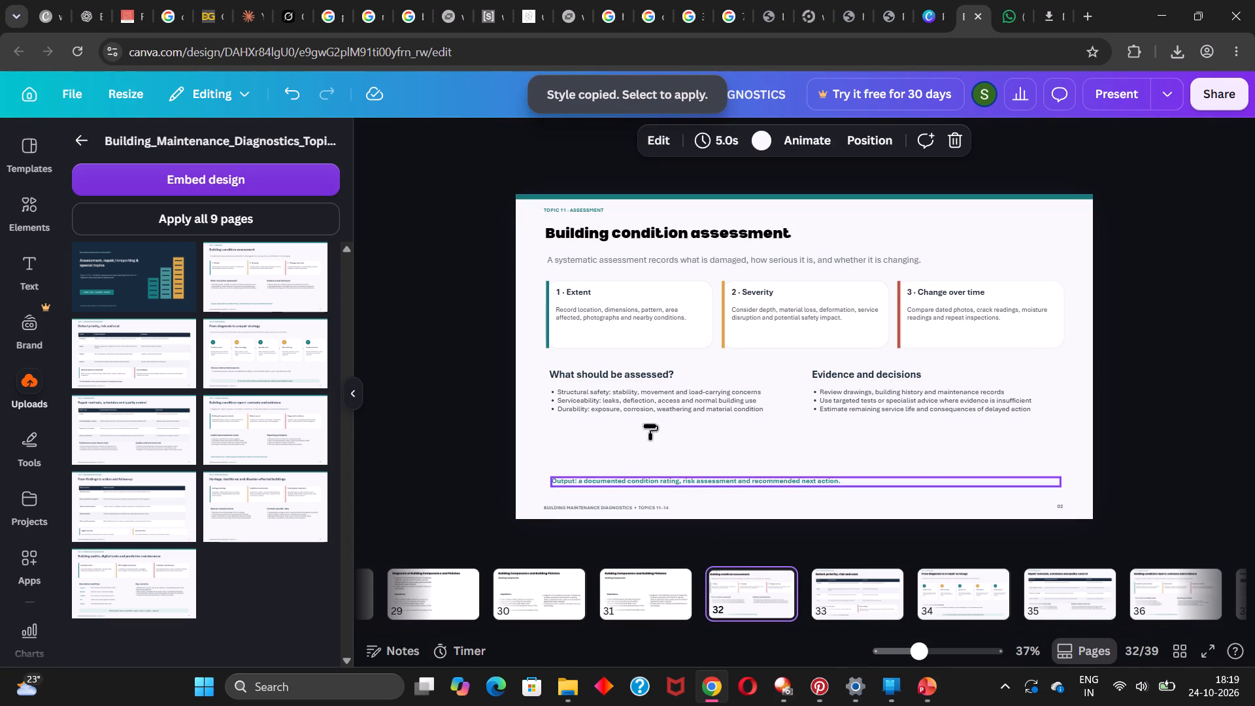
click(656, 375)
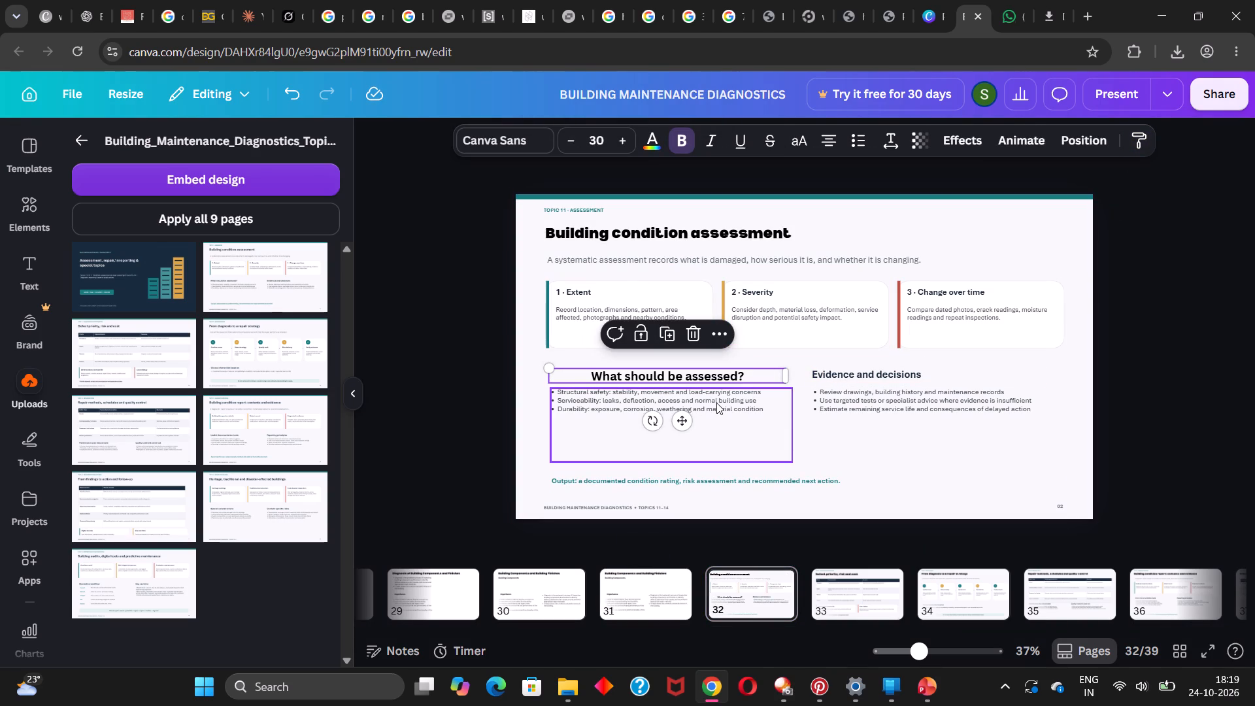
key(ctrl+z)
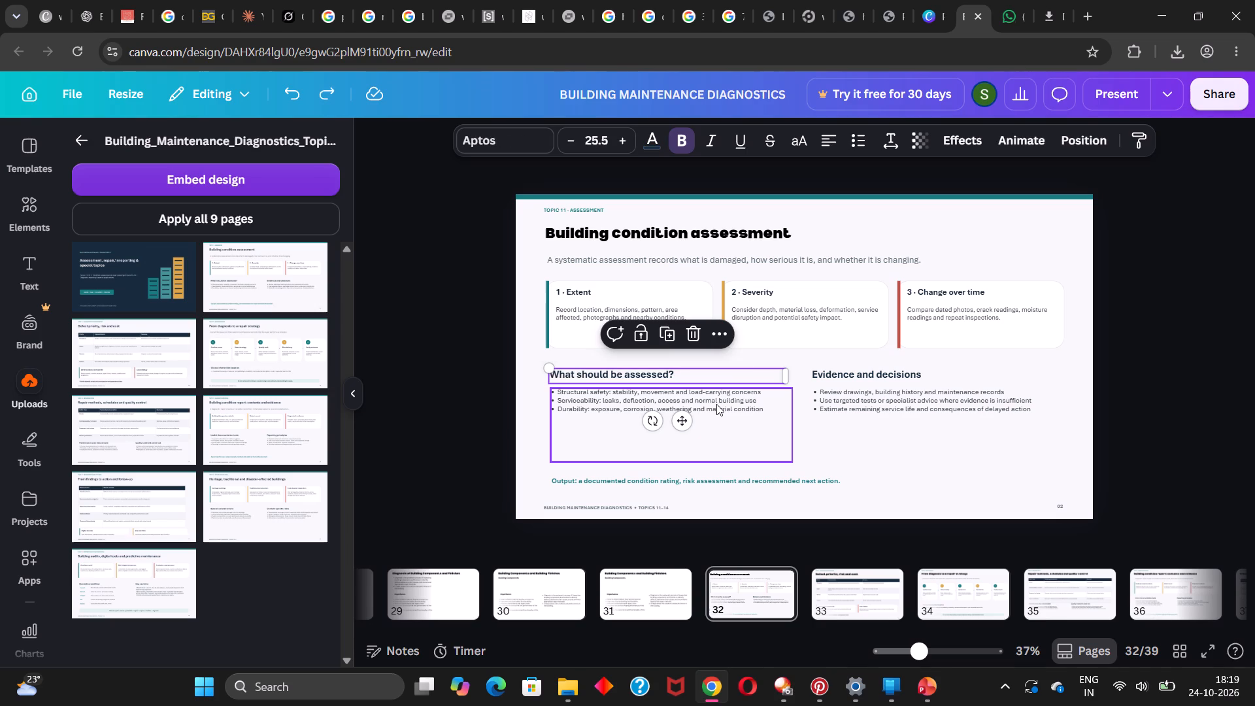
Colour page 32's What should be assessed? heading black (#000000) and copy its style onto the Evidence and decisions heading.
click(648, 134)
click(200, 303)
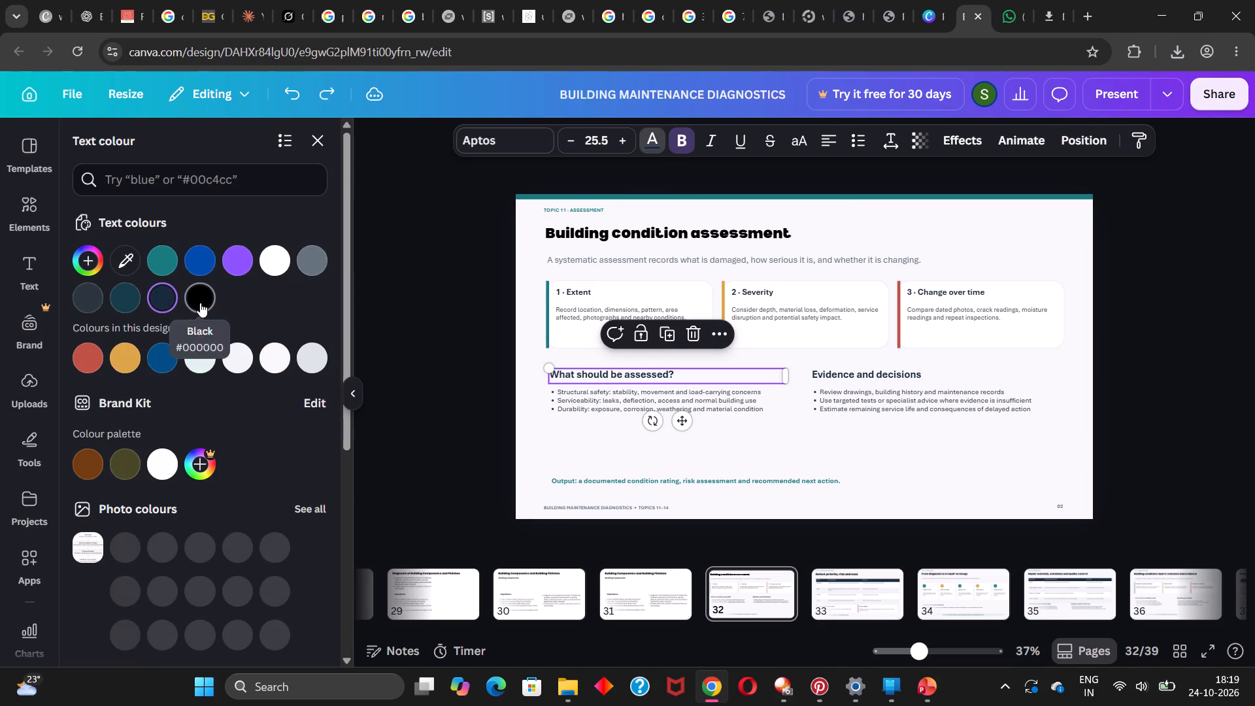
click(1133, 144)
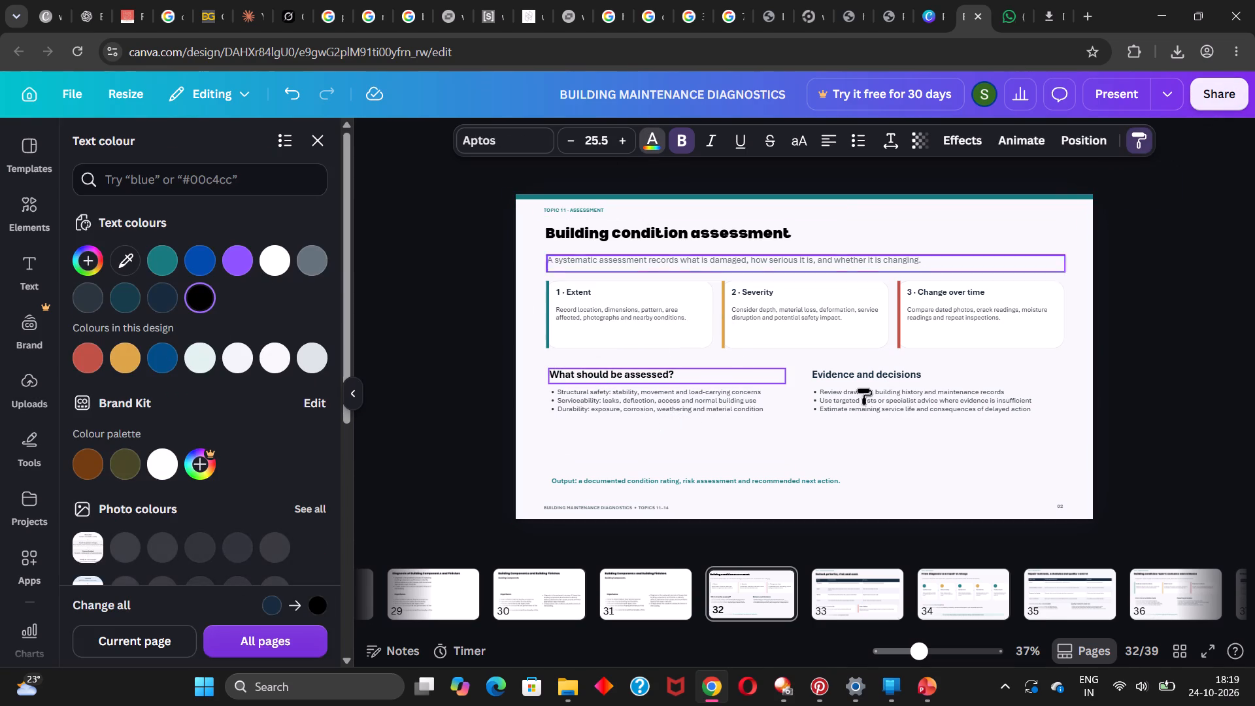
click(854, 376)
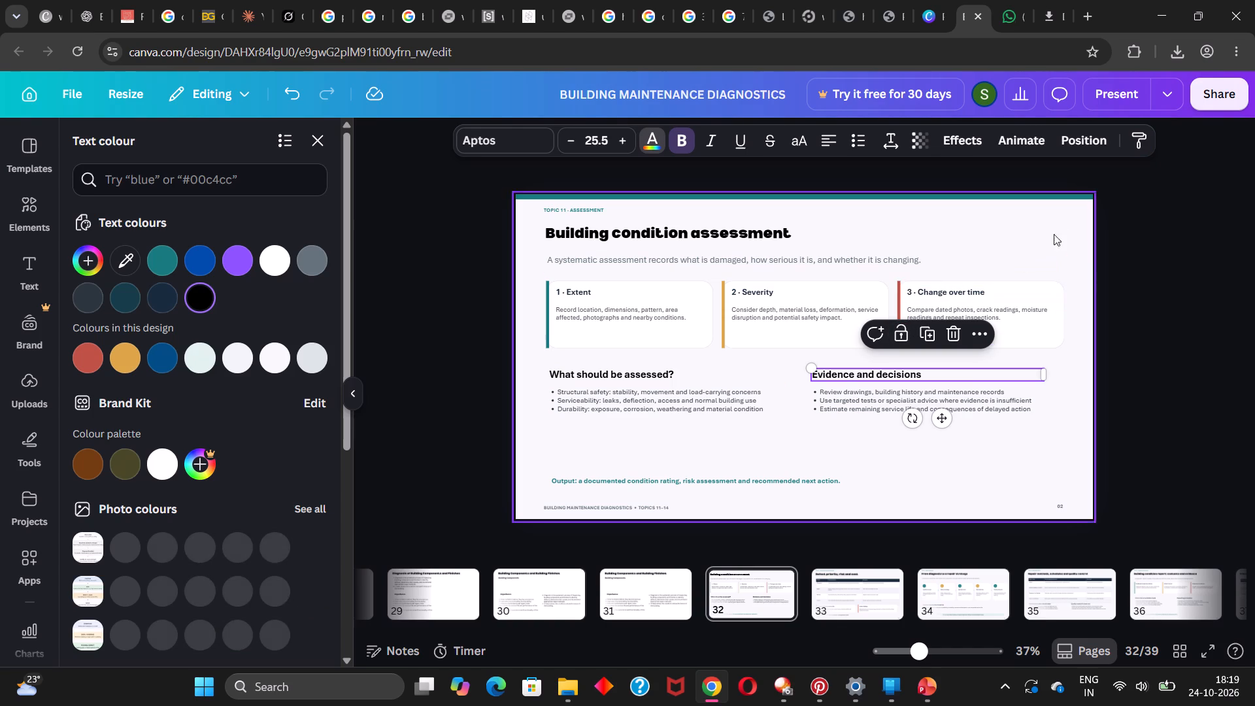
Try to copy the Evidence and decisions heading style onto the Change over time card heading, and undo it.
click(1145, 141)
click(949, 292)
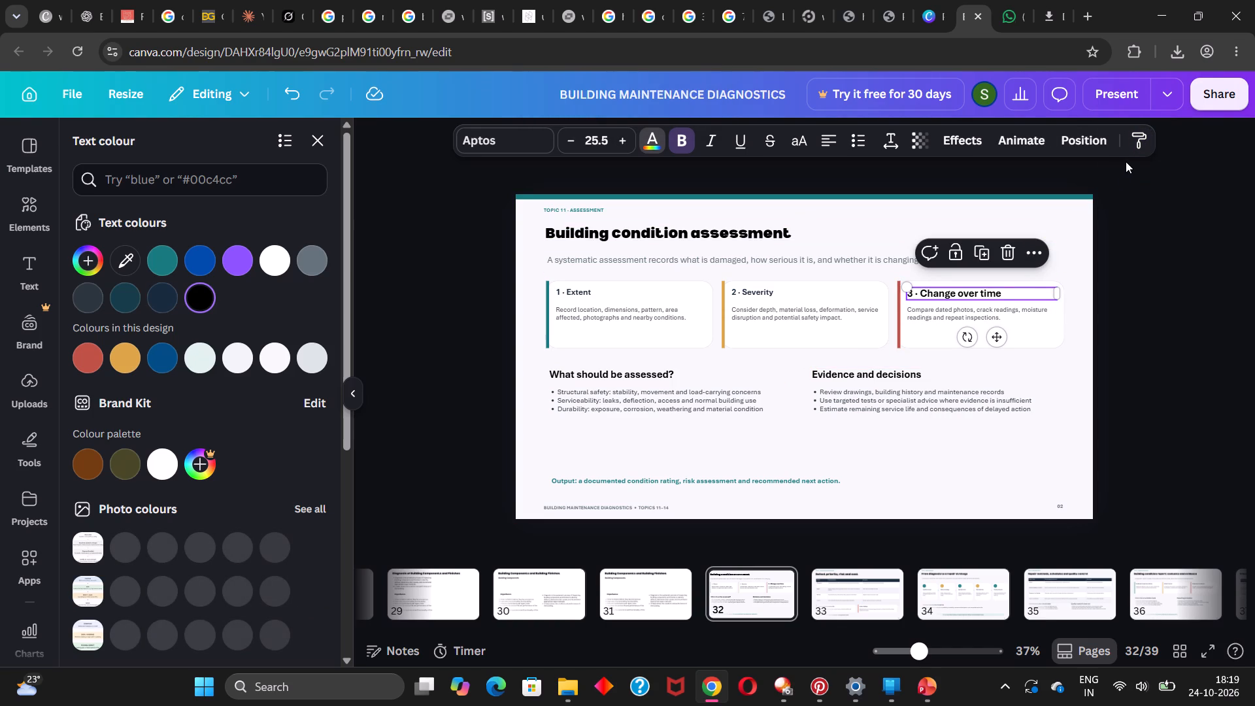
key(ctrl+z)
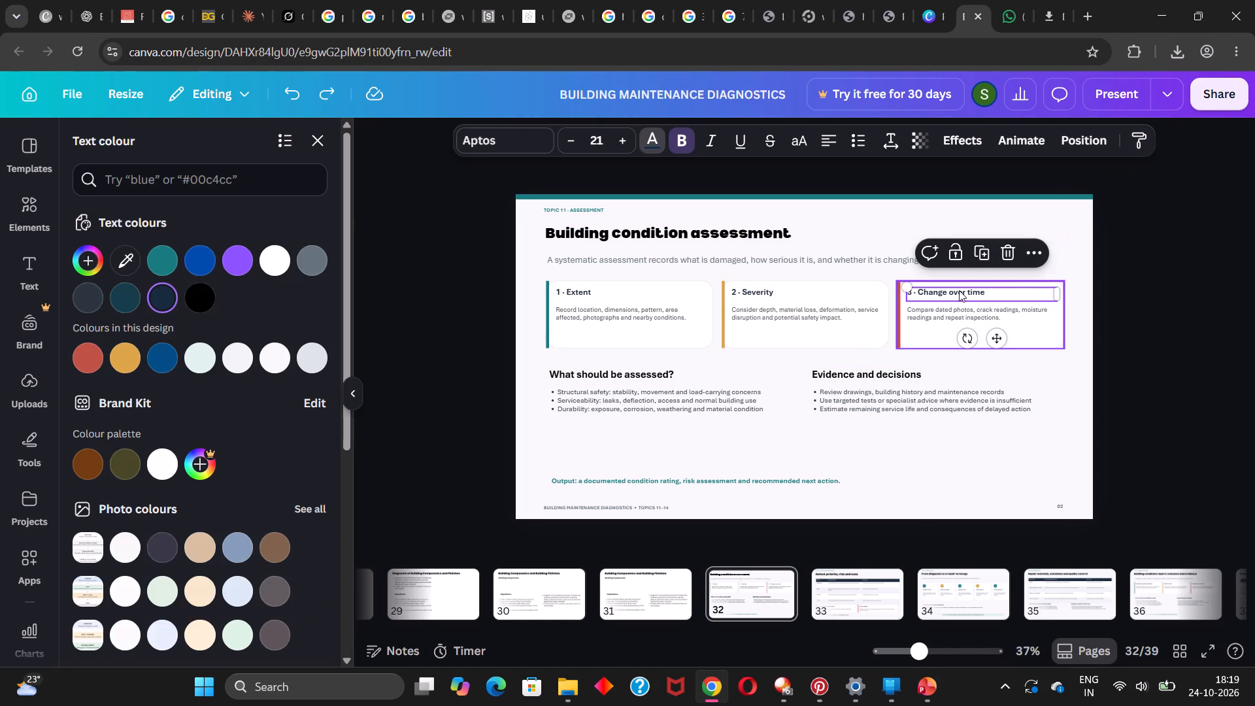
Colour page 32's Change over time card heading black and copy its style onto the Severity and Extent card headings.
click(958, 290)
click(653, 143)
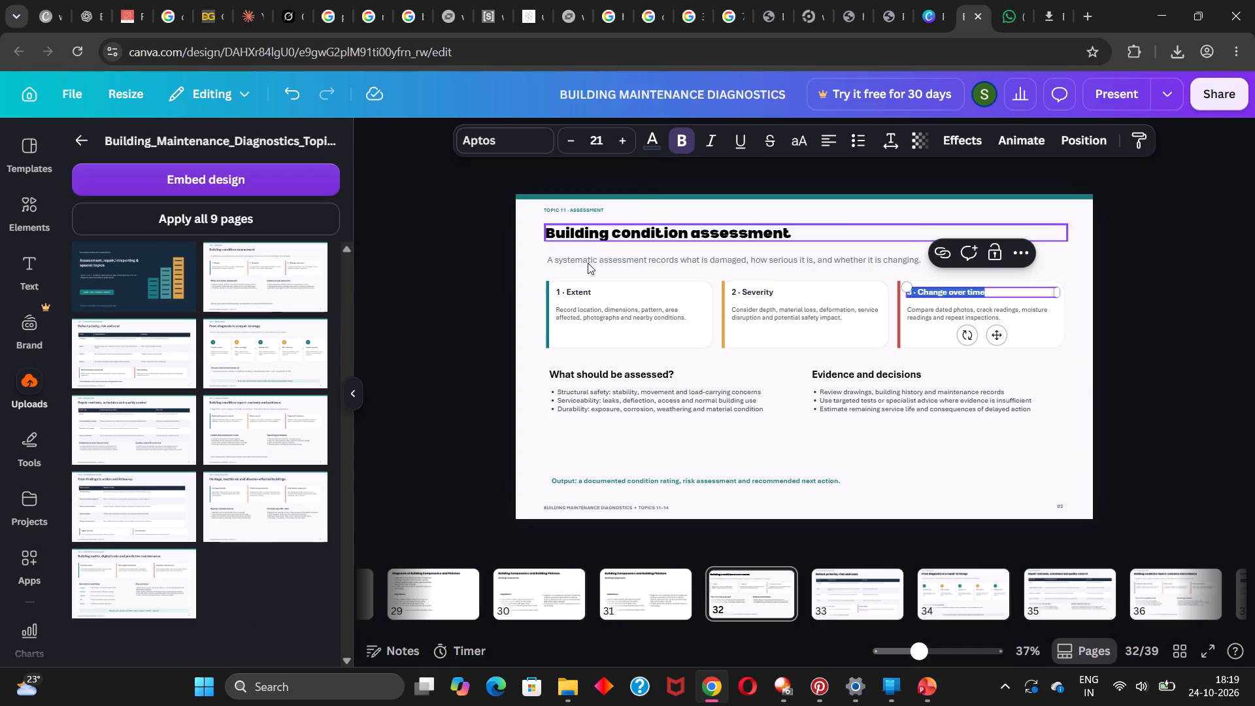
click(654, 150)
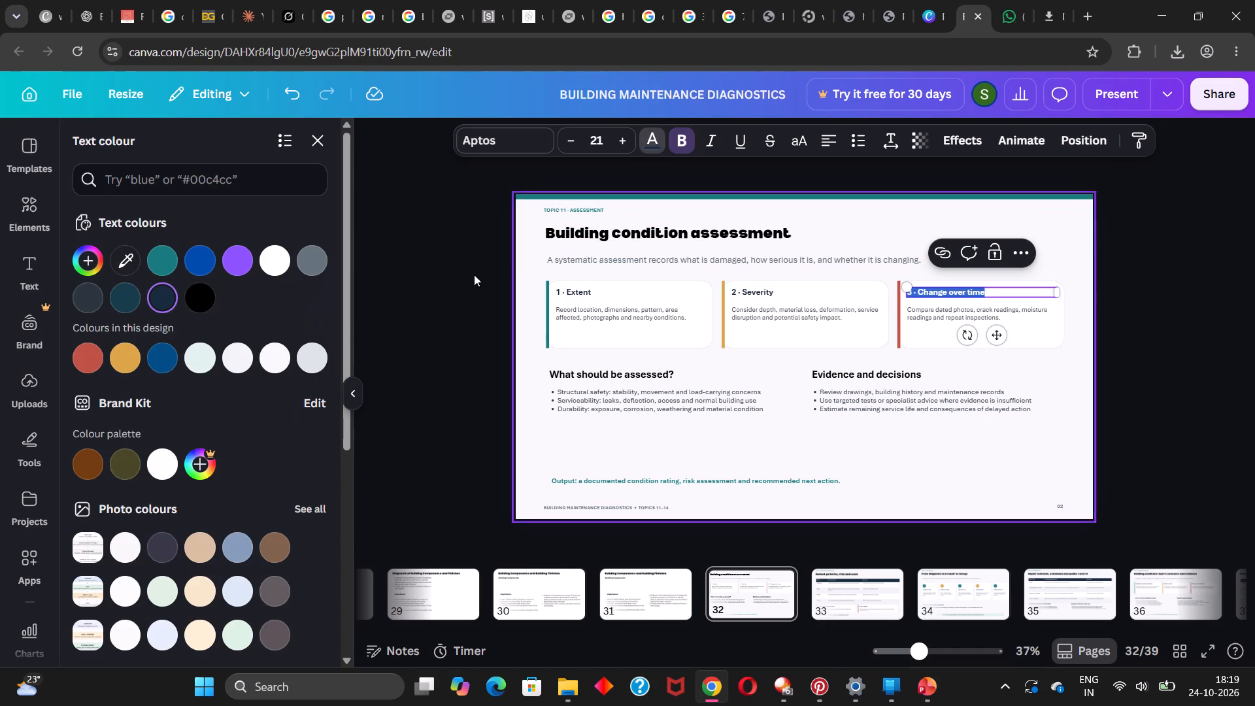
click(207, 299)
click(1137, 132)
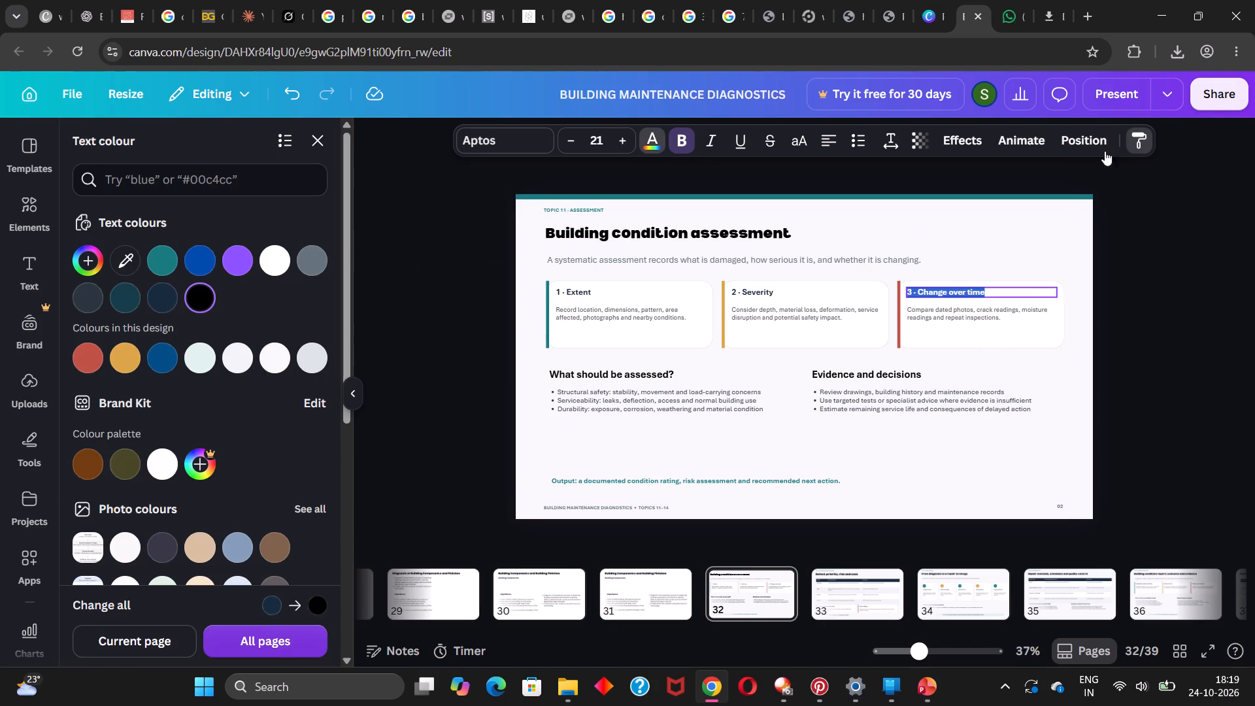
click(758, 289)
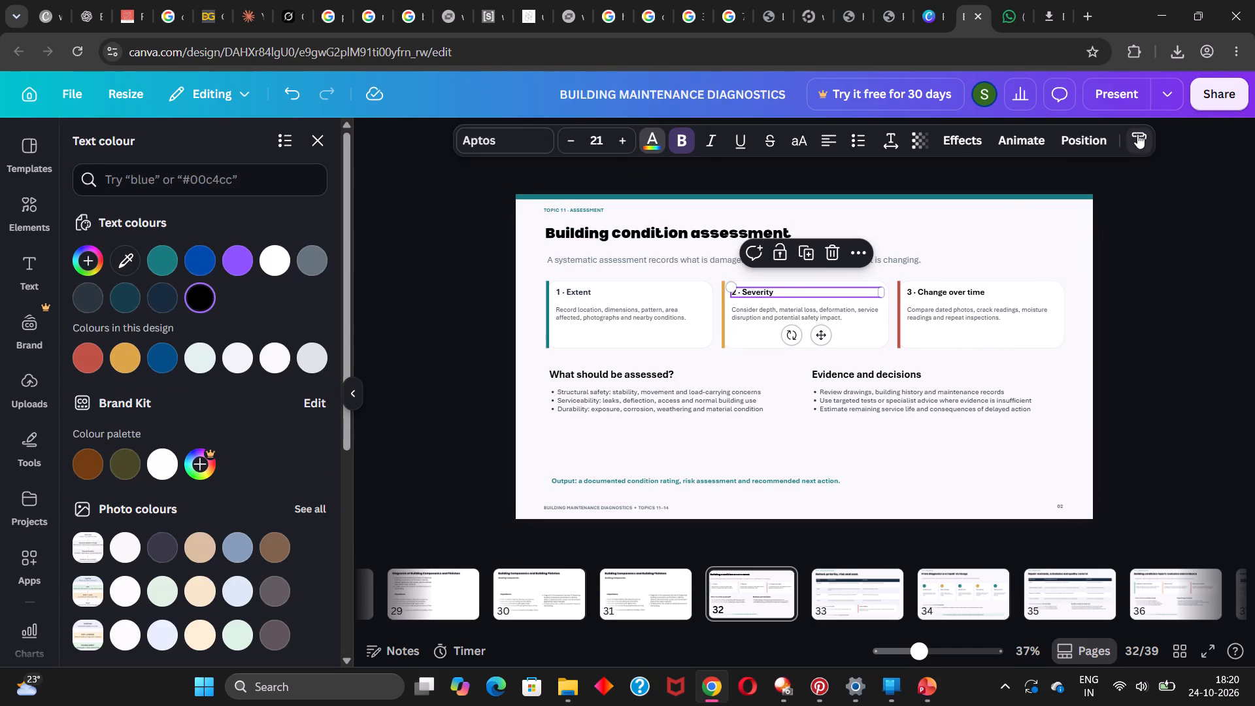
click(1137, 134)
click(580, 296)
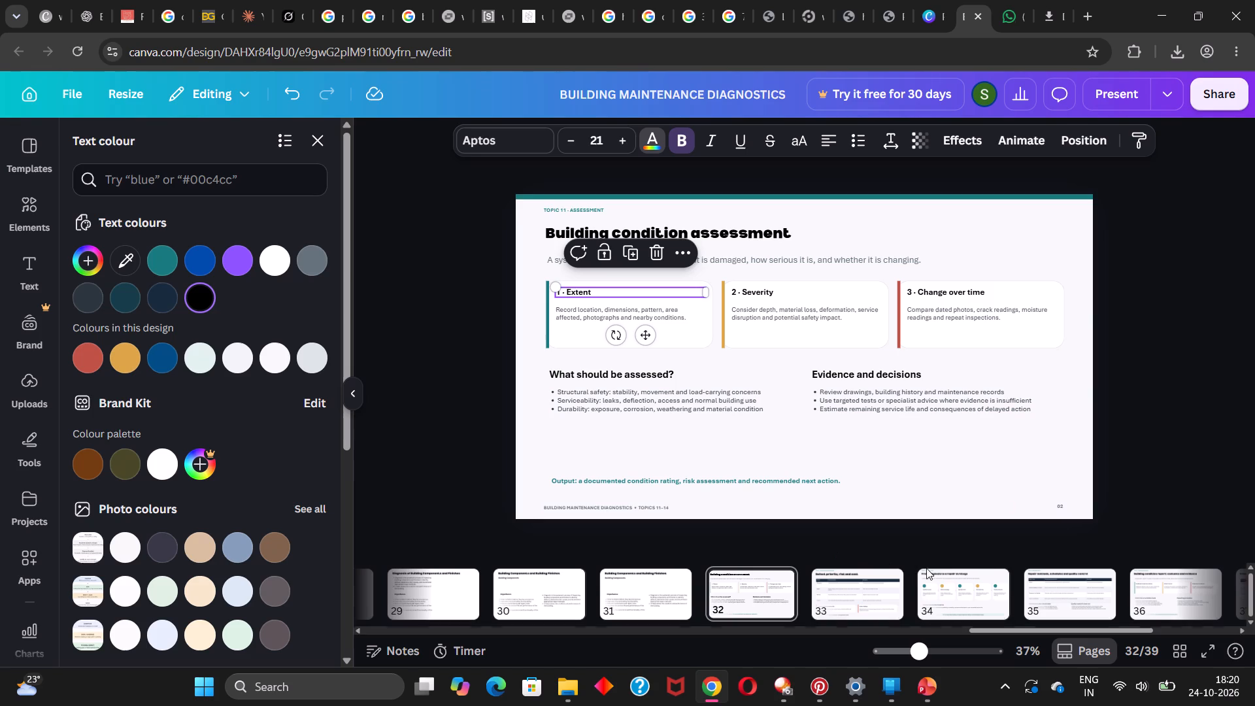
Copy the Extent card heading's style onto page 33's Deterioration & service life and Cost of delay headings.
click(1138, 146)
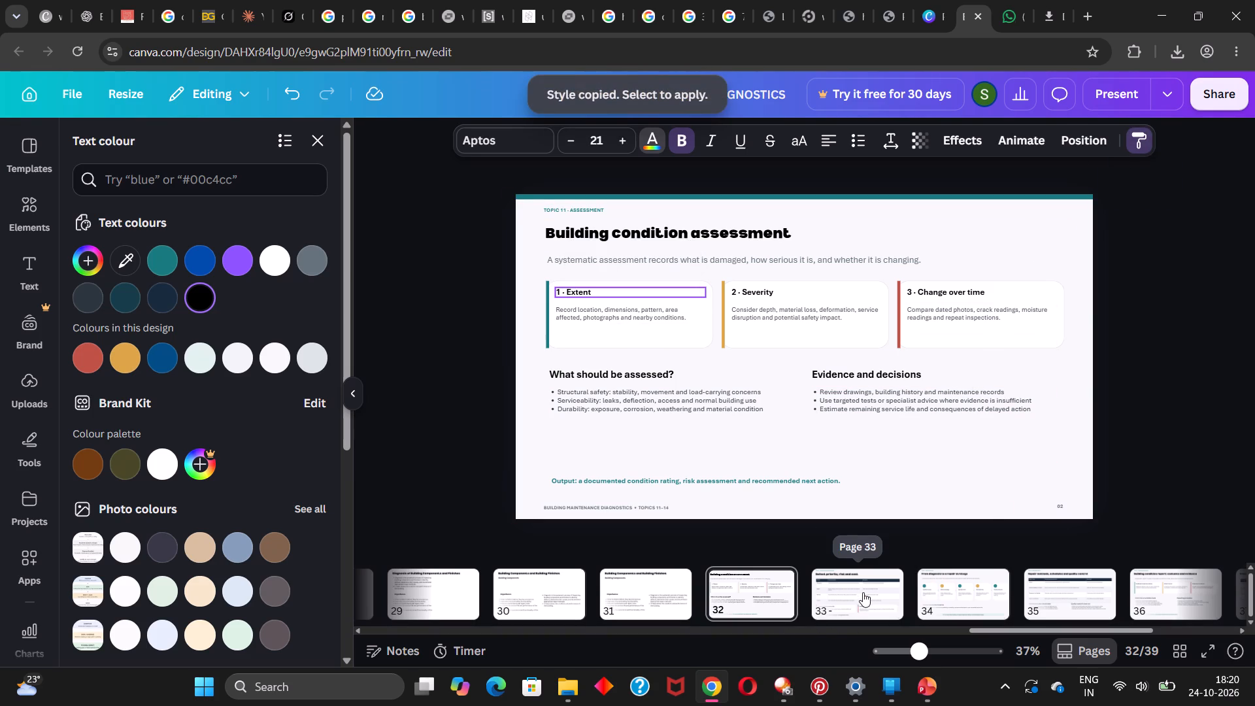
click(839, 595)
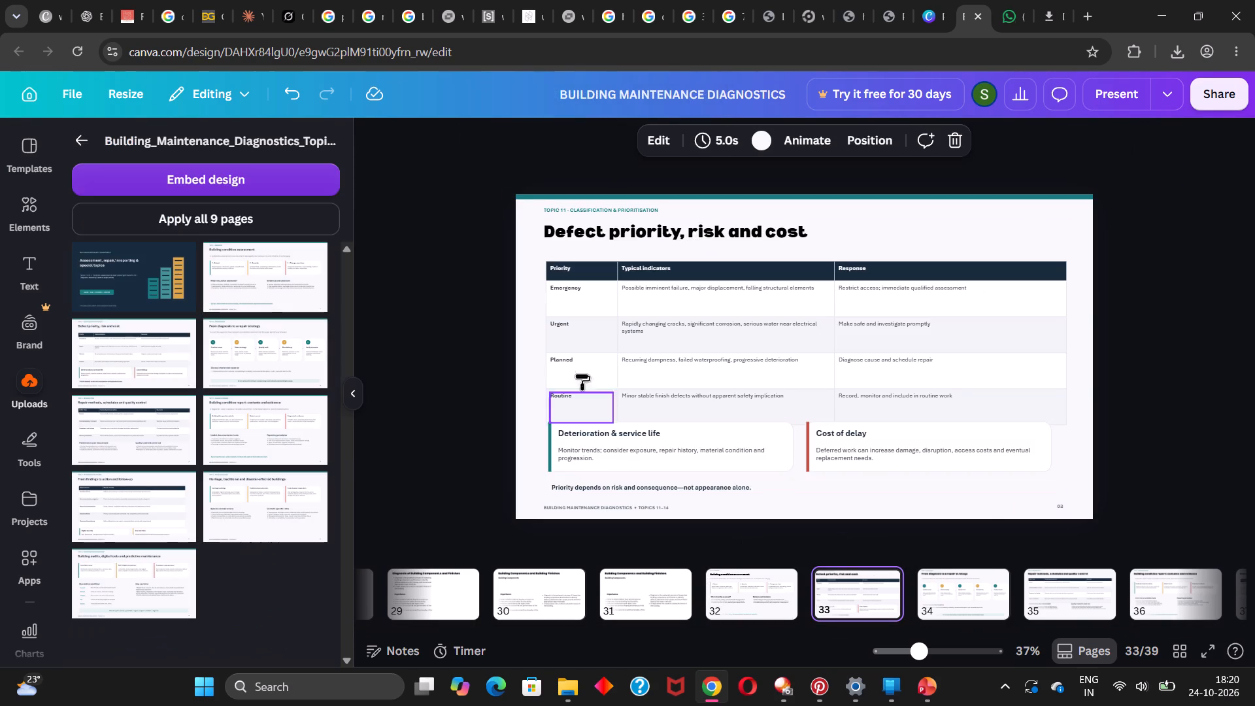
click(641, 435)
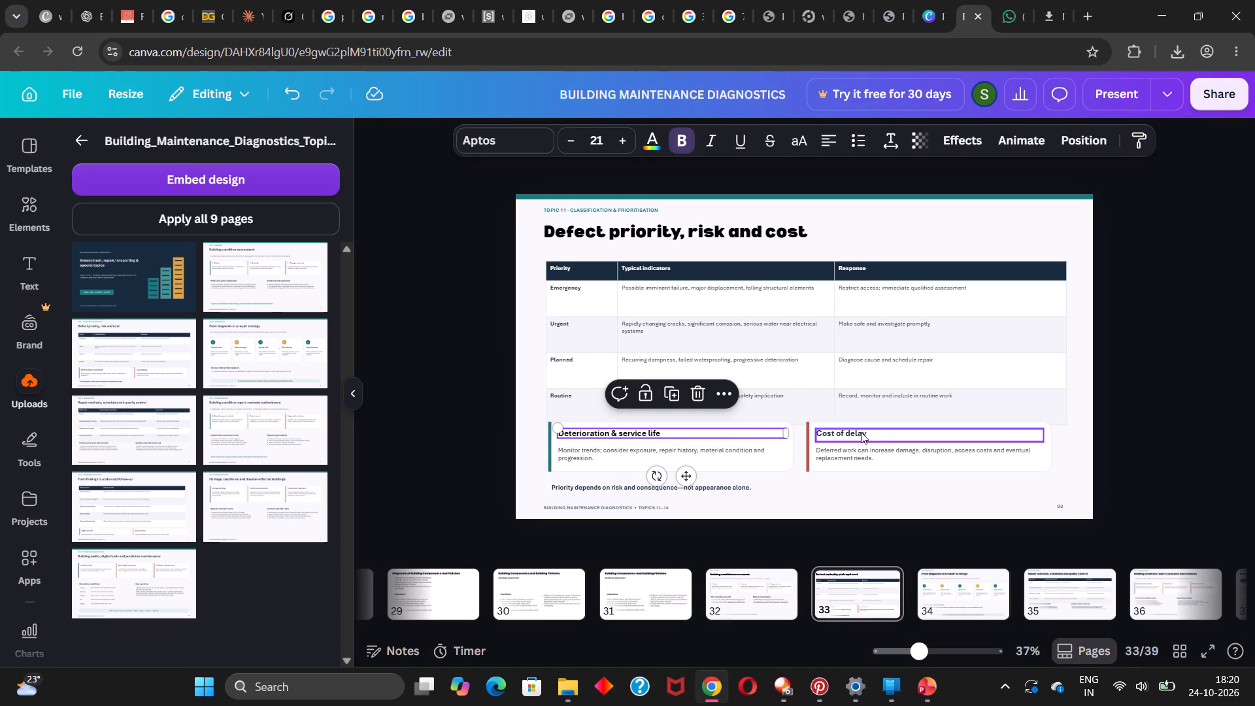
click(1141, 142)
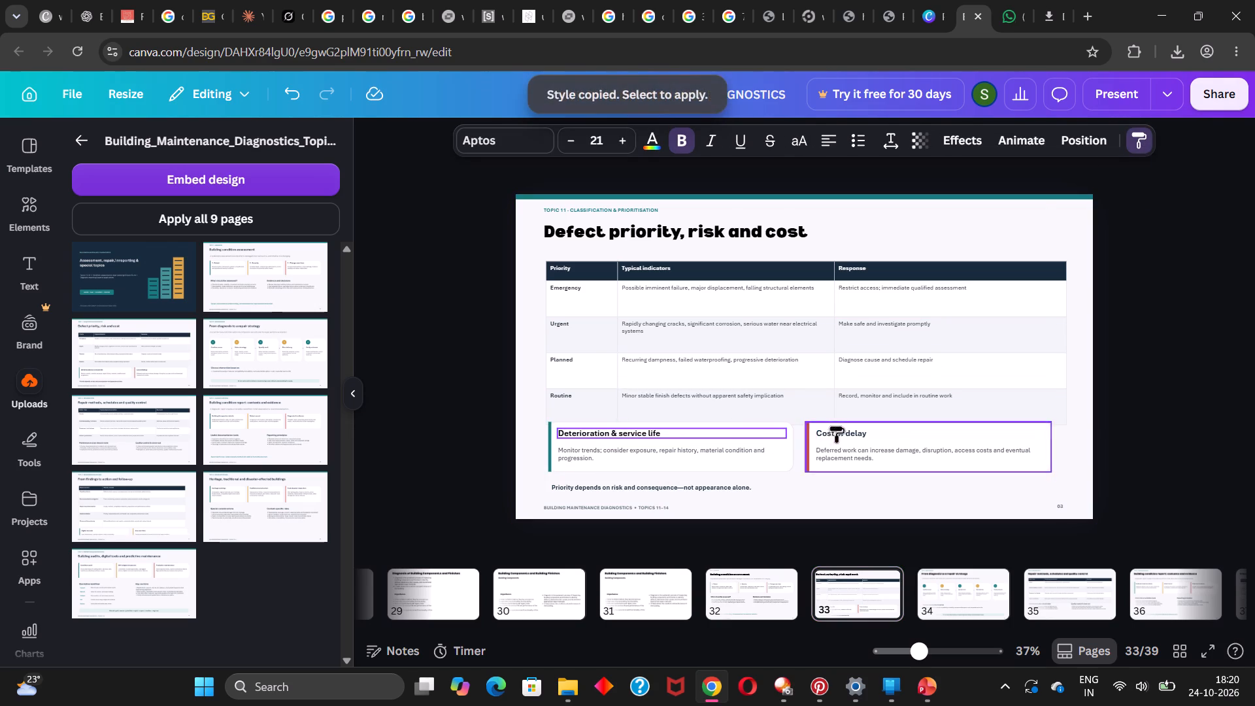
click(841, 431)
click(1122, 364)
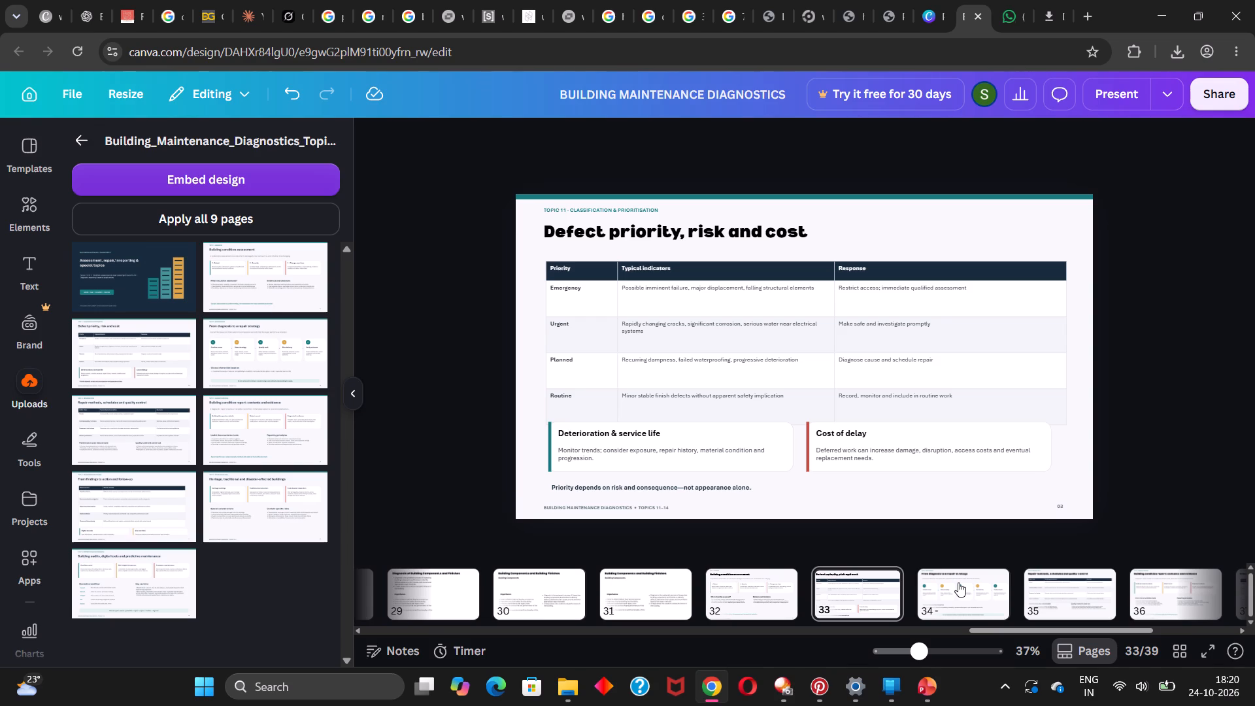
Delete the teal top bar, the Topic 11 label, the footer text and the page number from page 33.
click(820, 199)
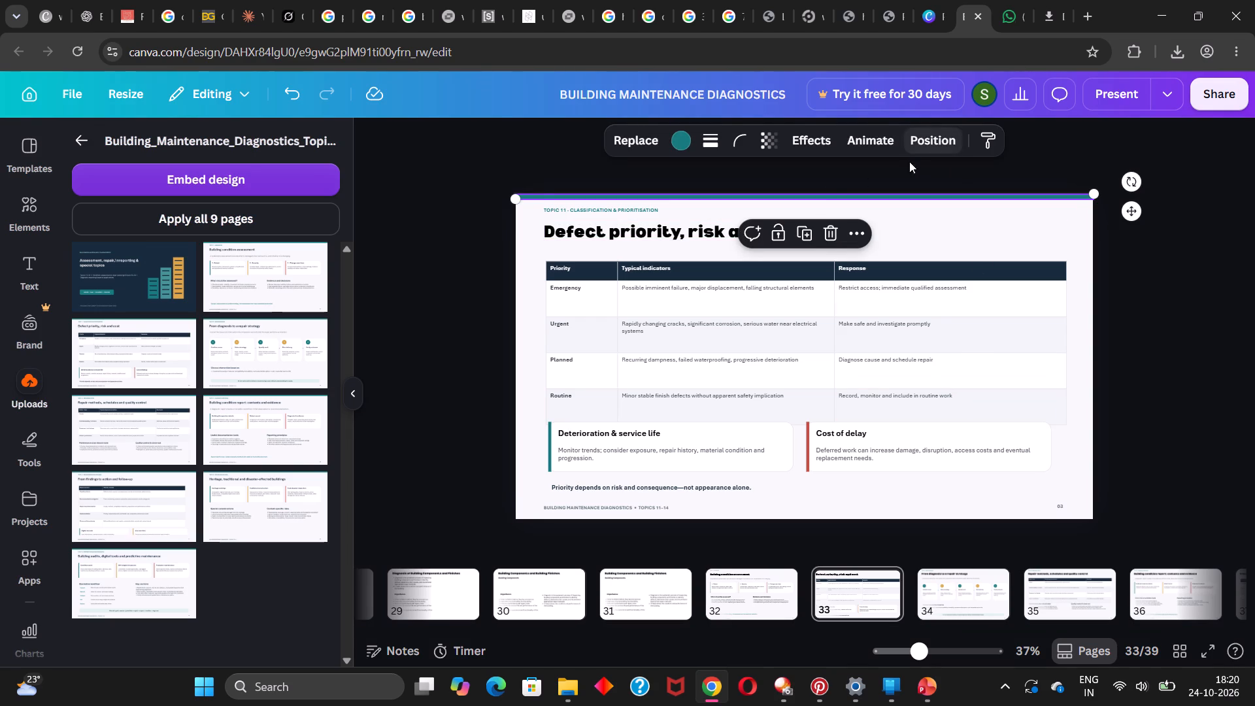
click(826, 234)
click(613, 212)
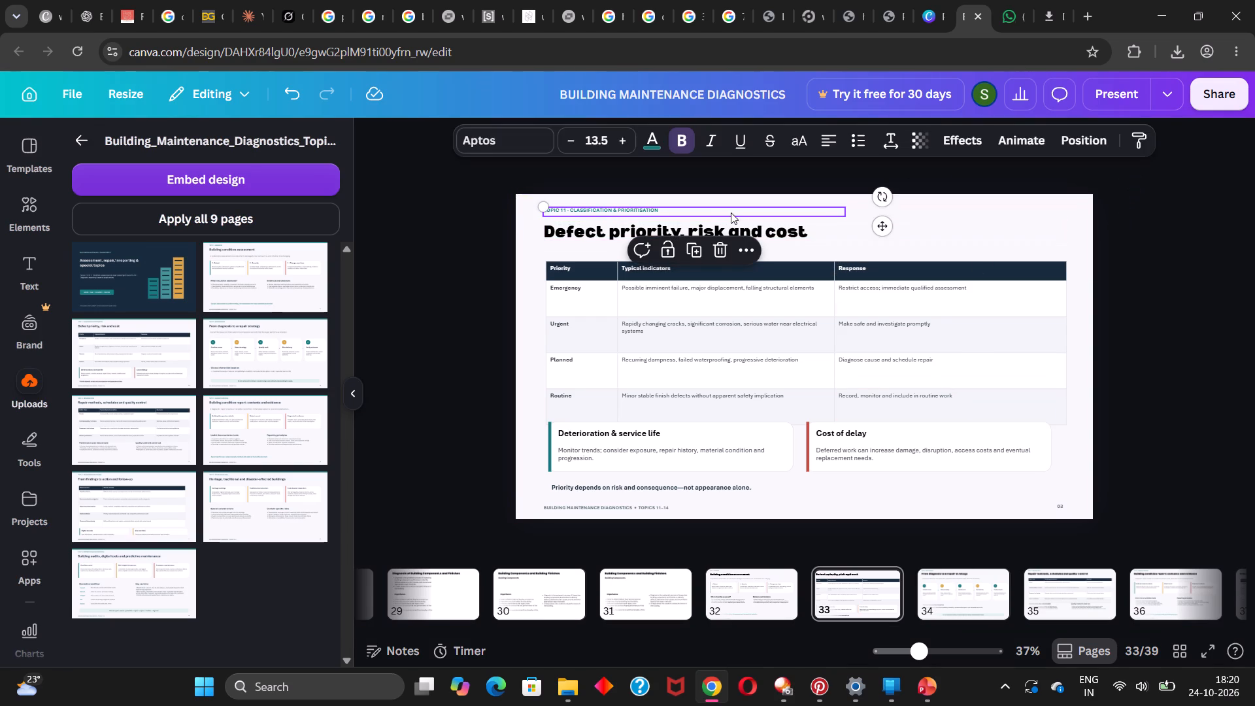
click(721, 252)
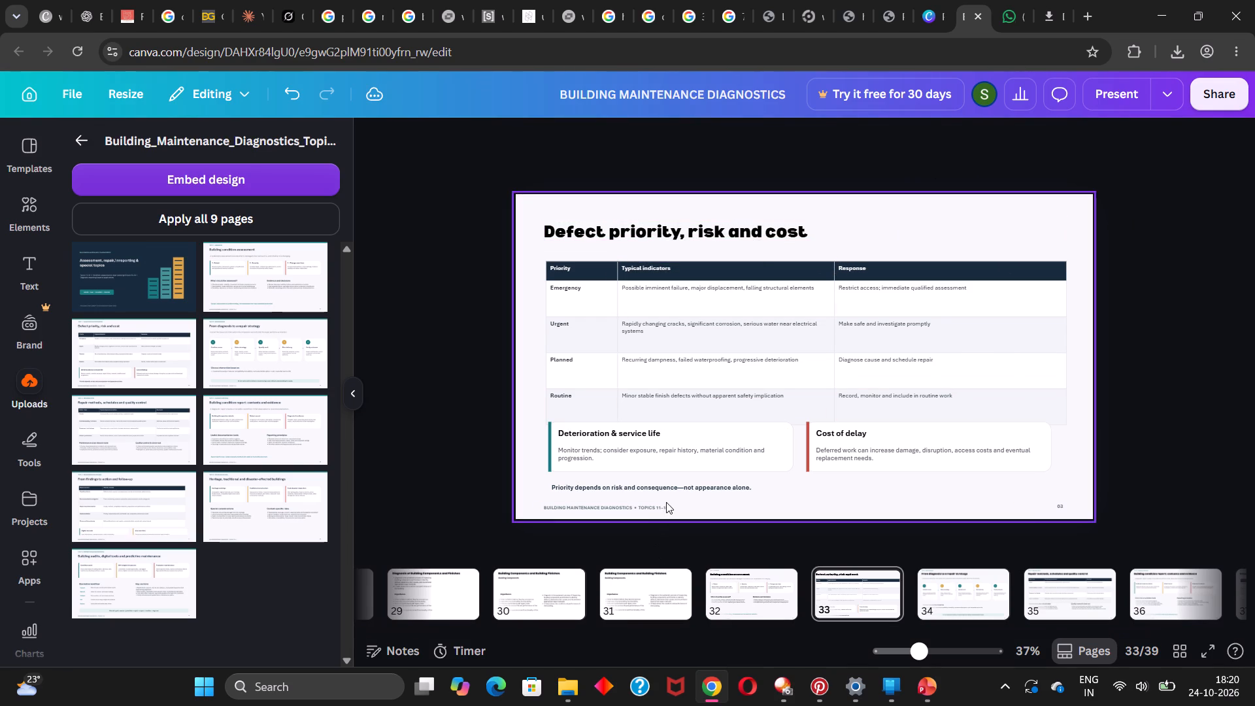
click(658, 508)
click(797, 469)
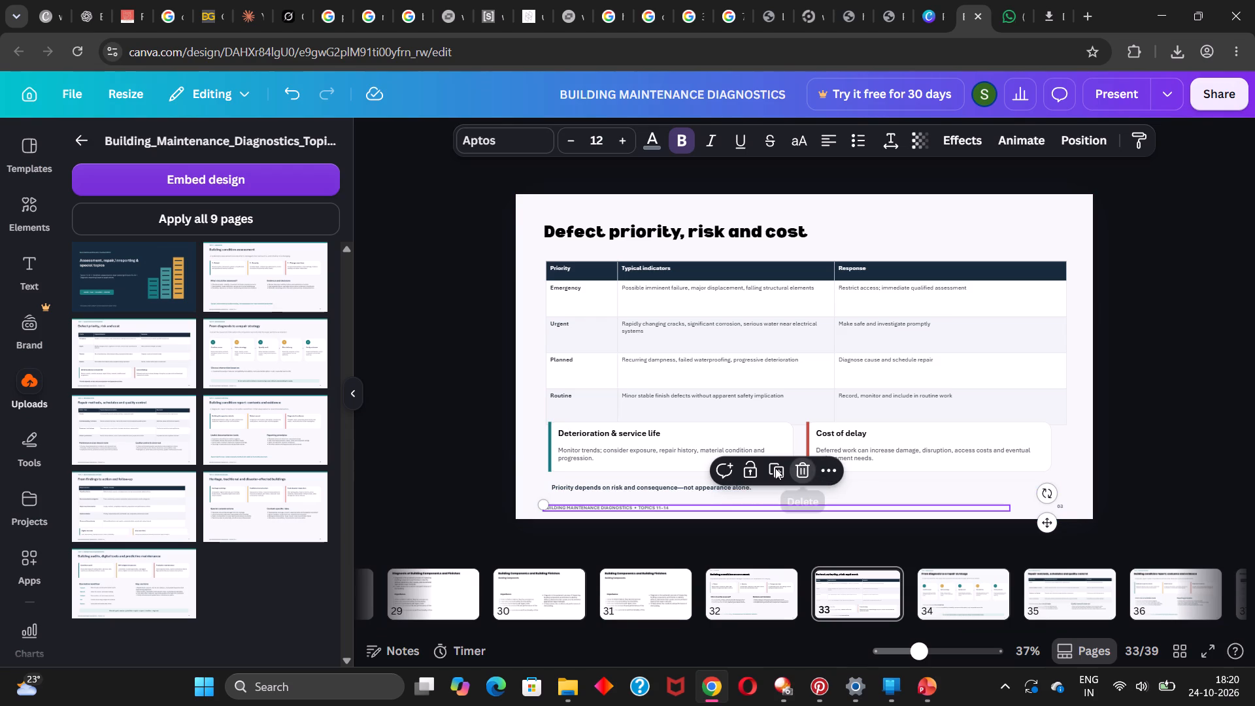
click(1061, 505)
click(1079, 466)
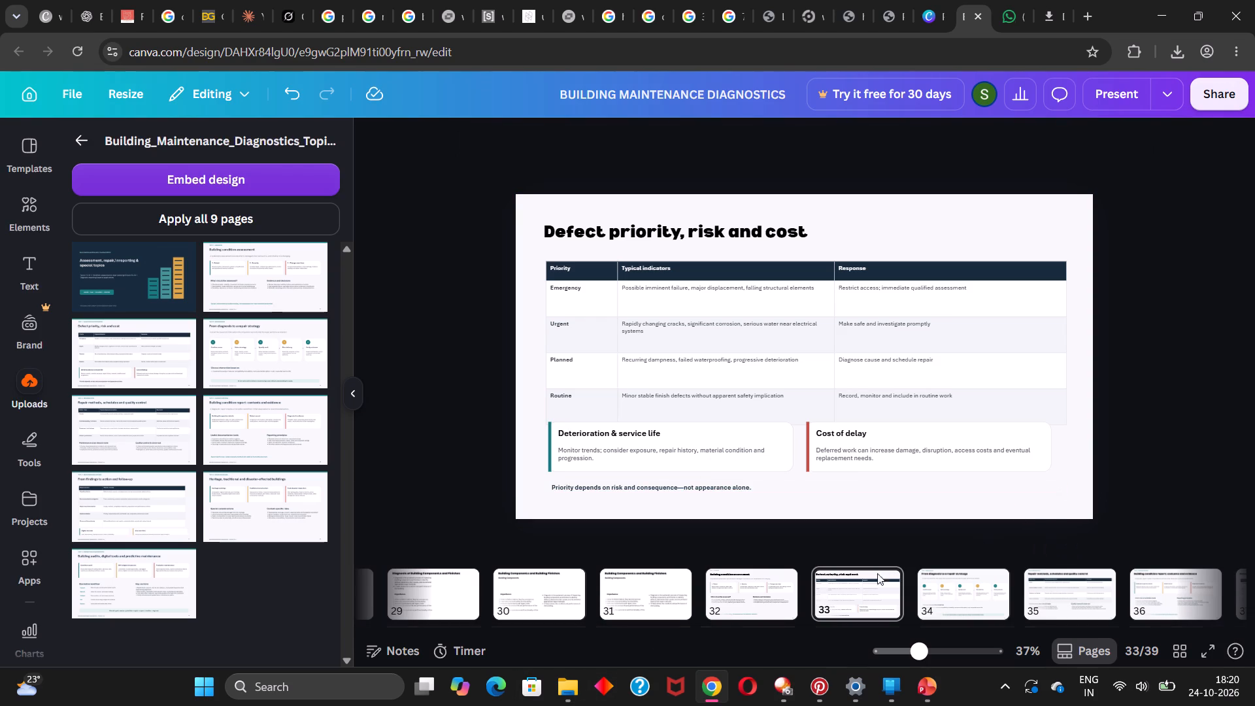
Delete the page number, the footer text, the Topic 11 label and the teal top bar from page 32.
click(748, 582)
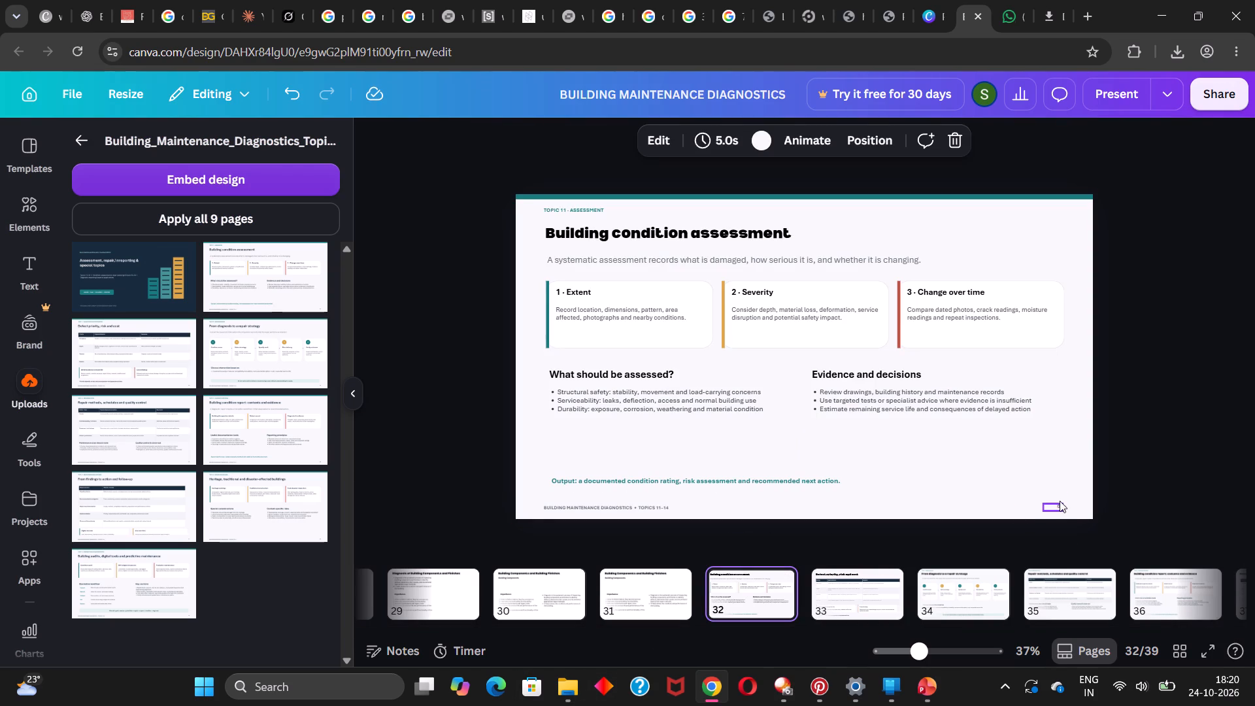
click(1060, 505)
click(1075, 477)
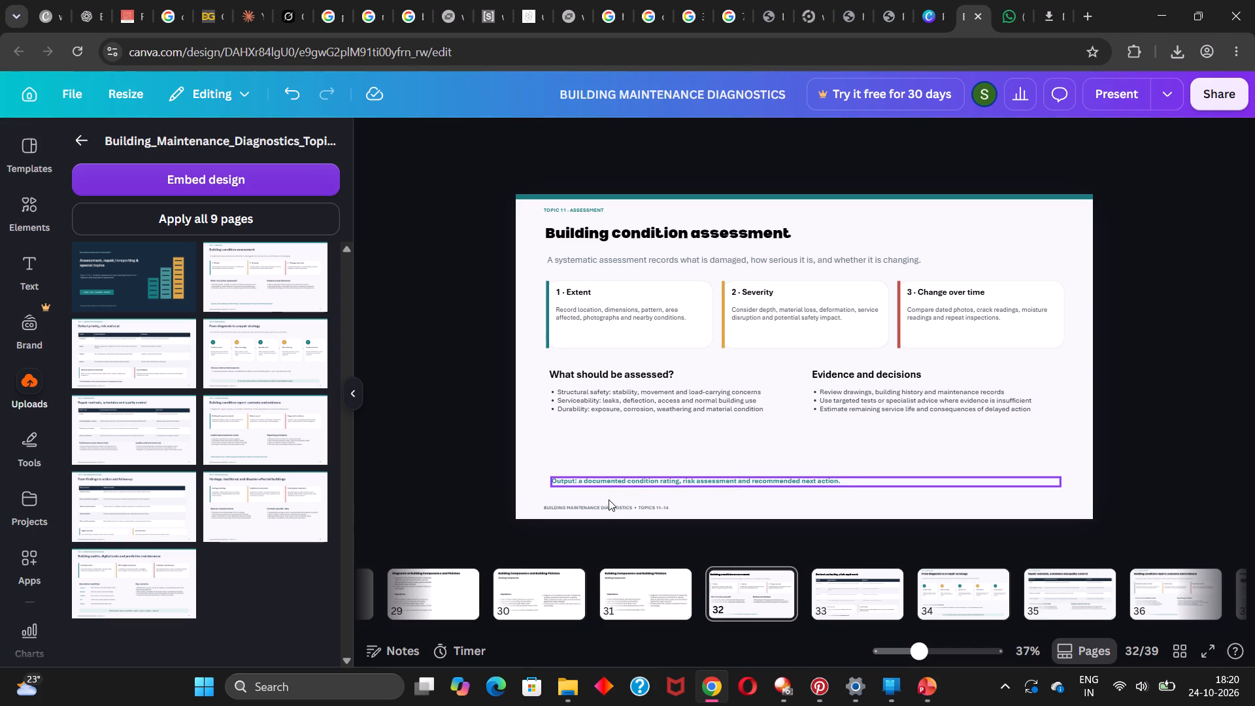
click(601, 507)
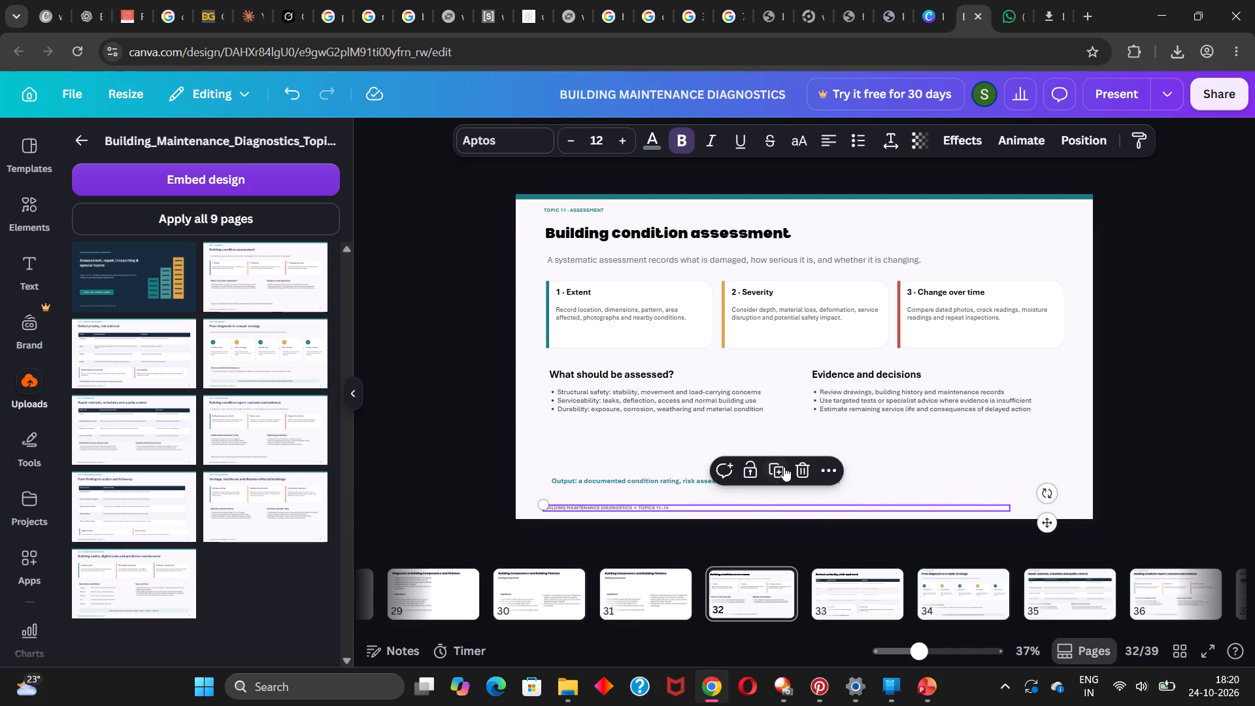
click(803, 473)
click(599, 212)
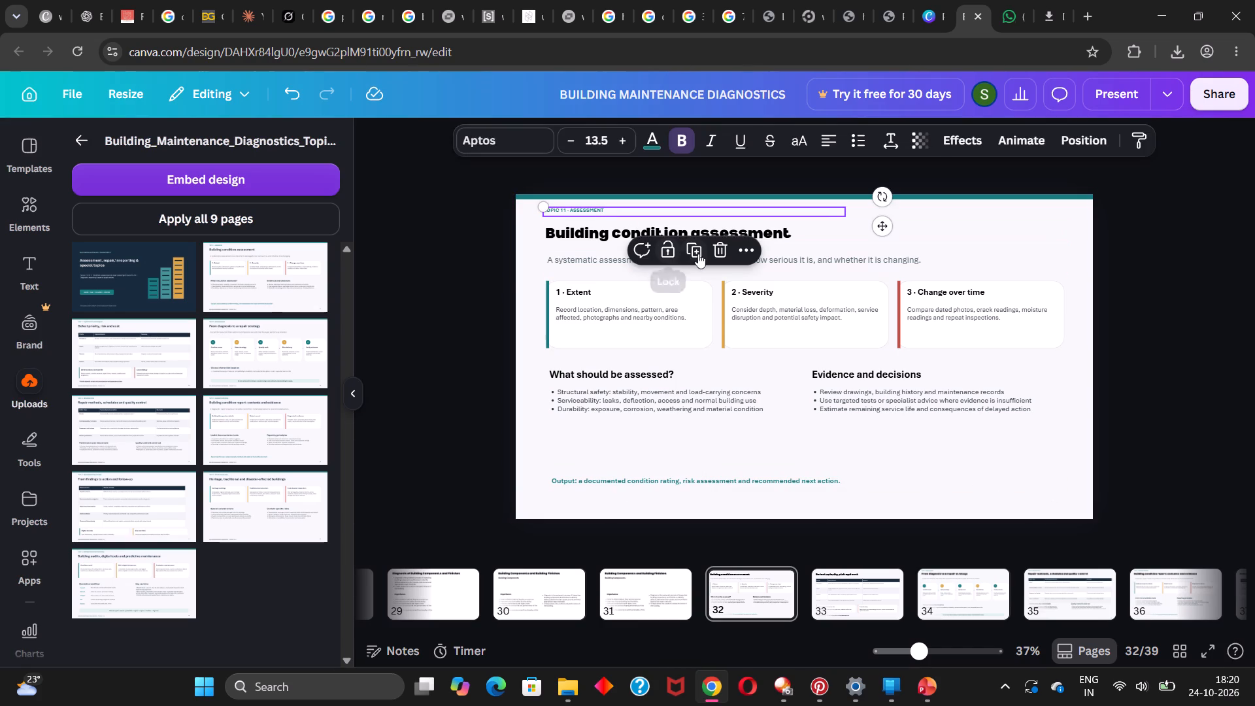
click(720, 252)
click(686, 196)
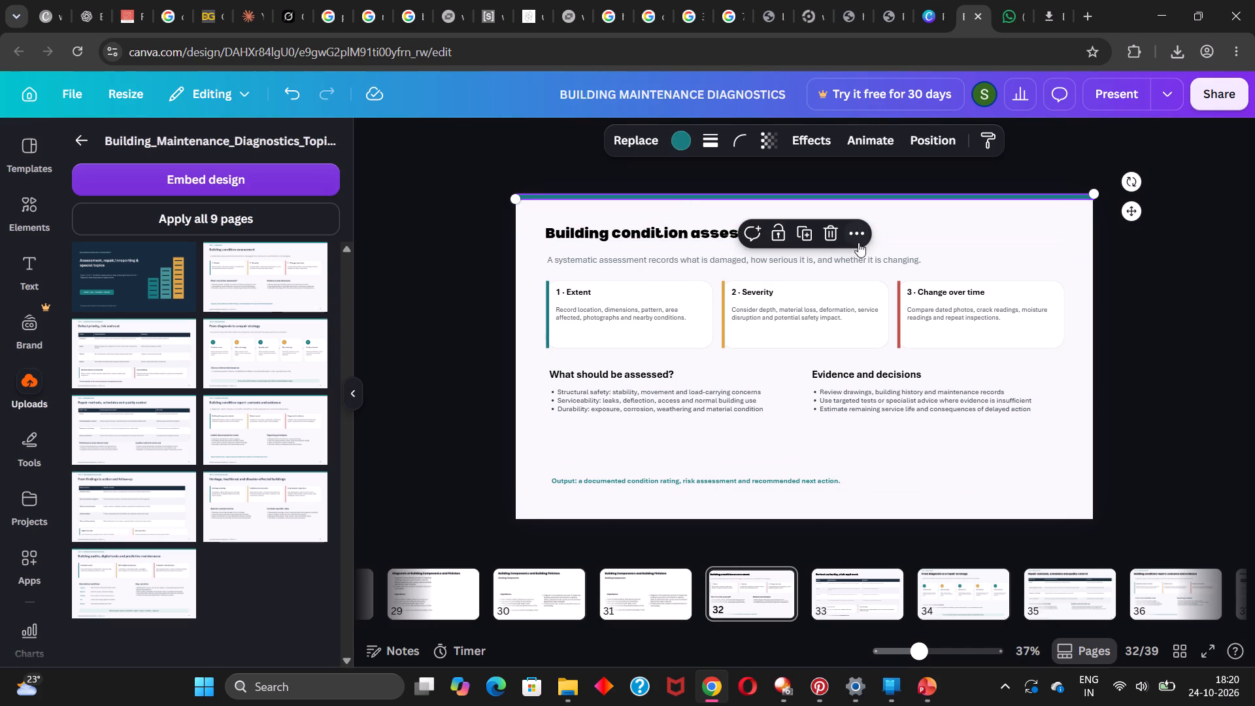
click(828, 224)
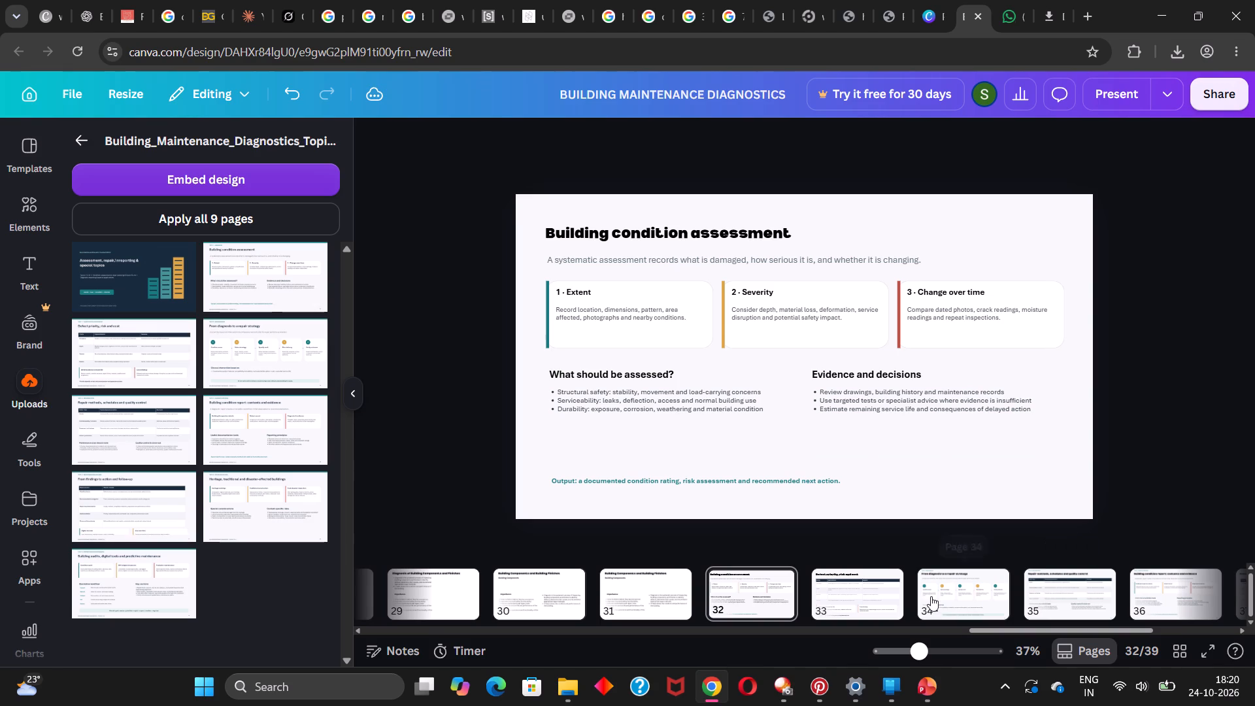
Delete the teal top bar, the Topic 12 Repair planning label, the footer text and the page number from page 34.
click(949, 590)
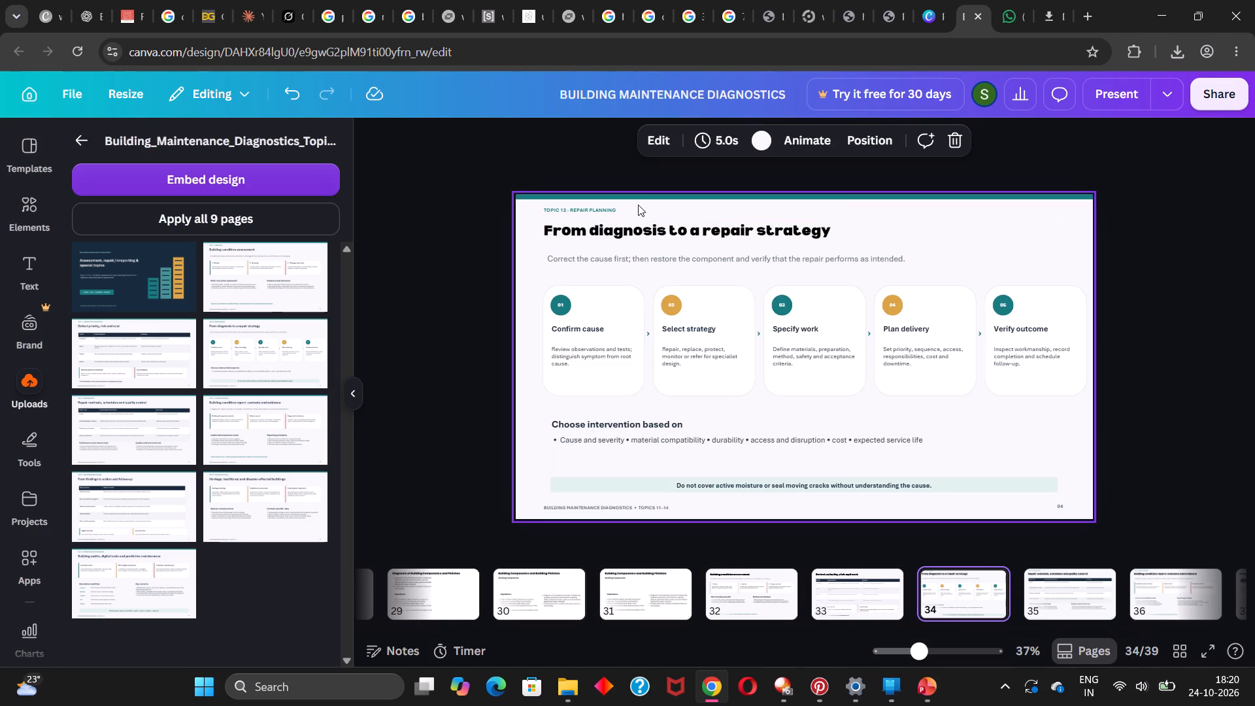
click(643, 203)
click(602, 195)
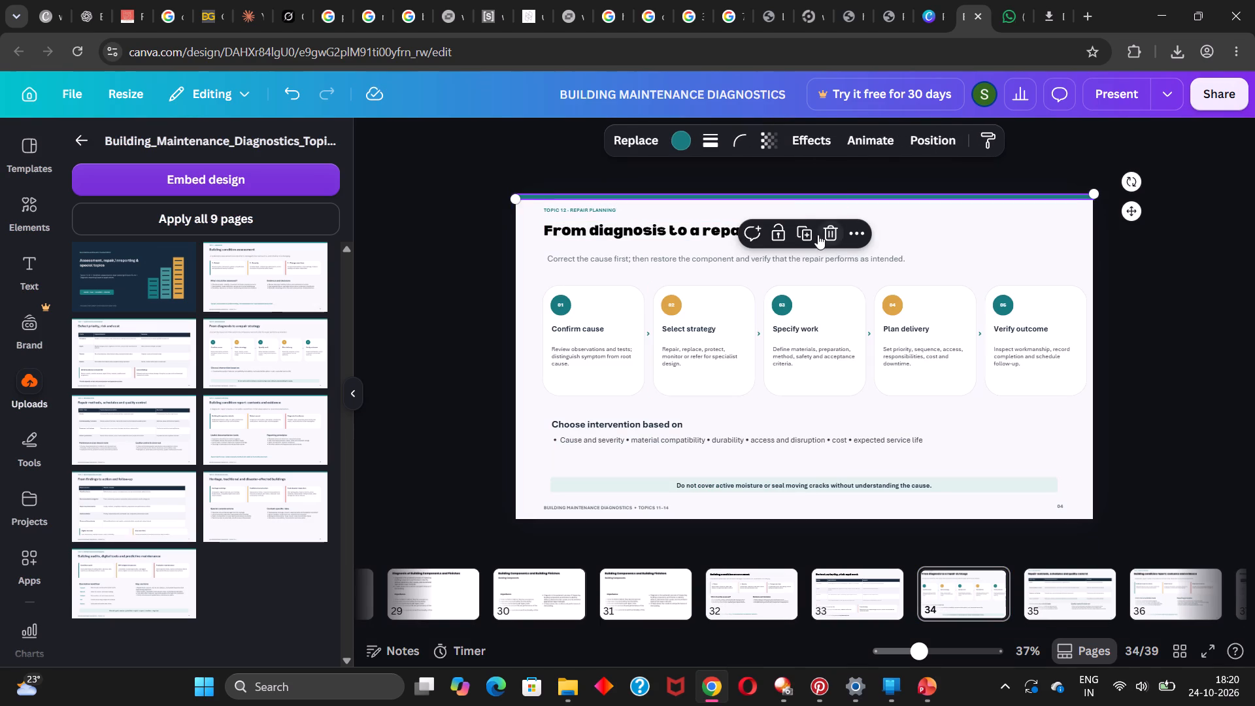
click(826, 235)
click(588, 207)
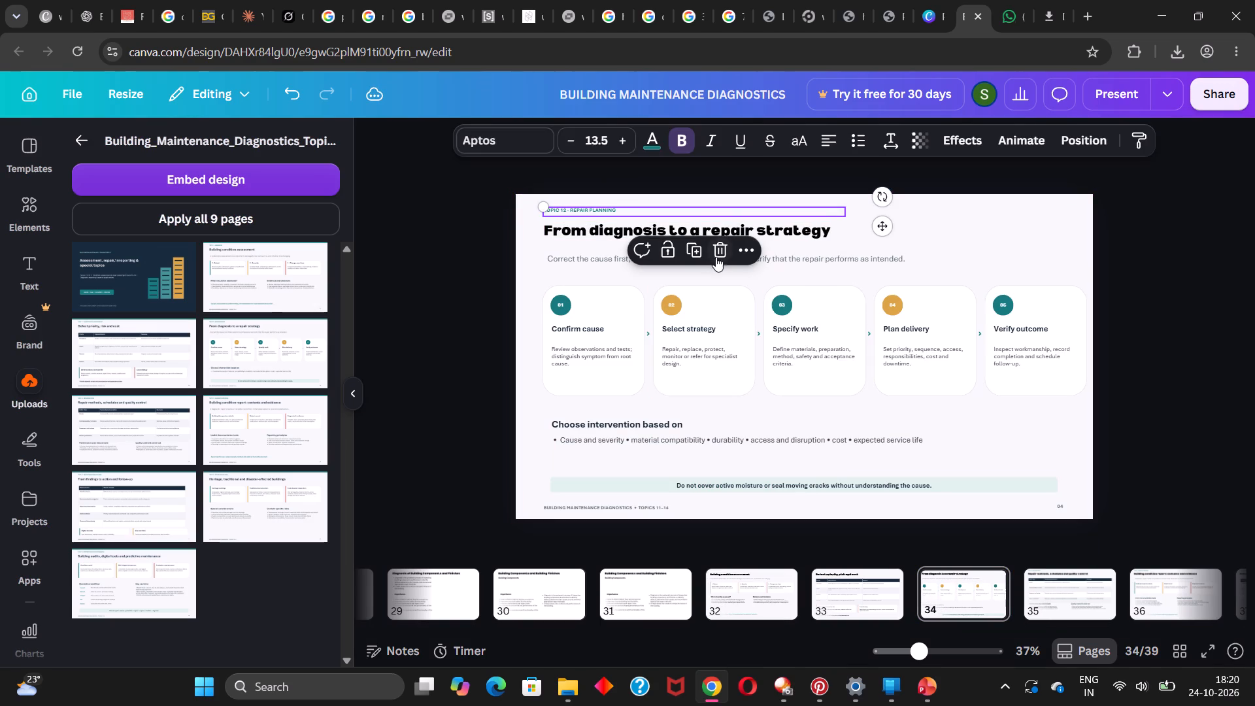
click(716, 256)
click(633, 507)
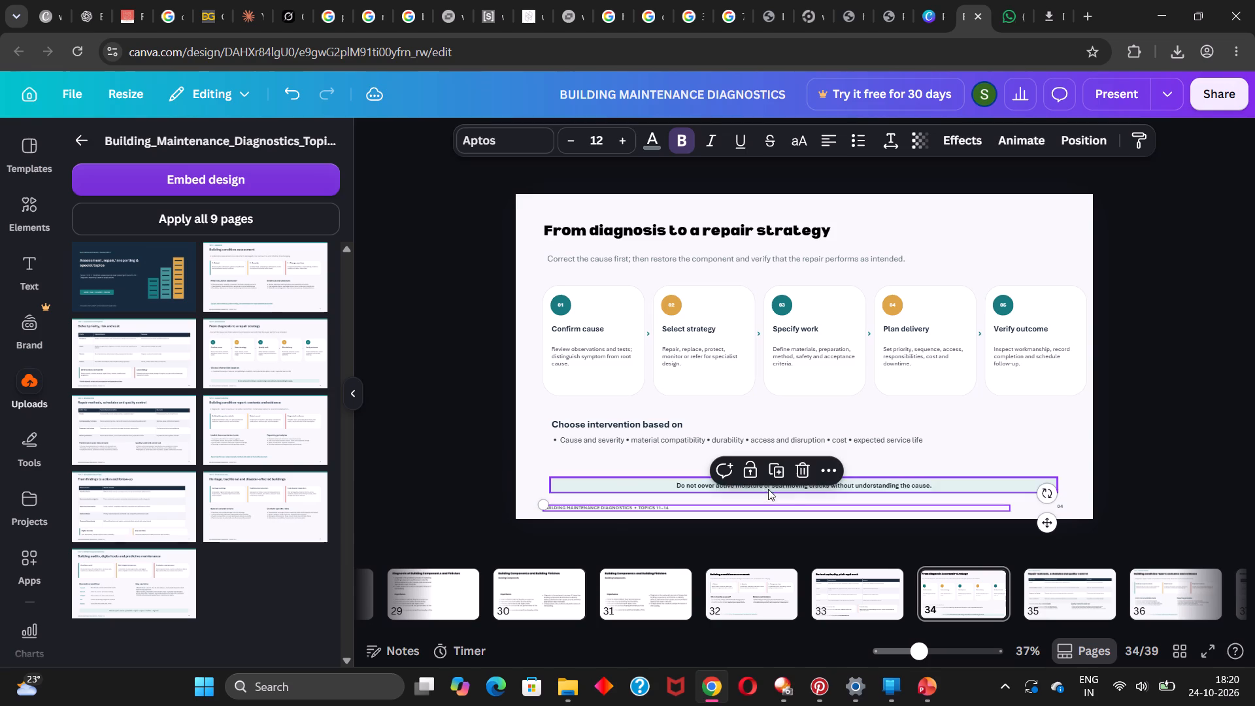
click(802, 475)
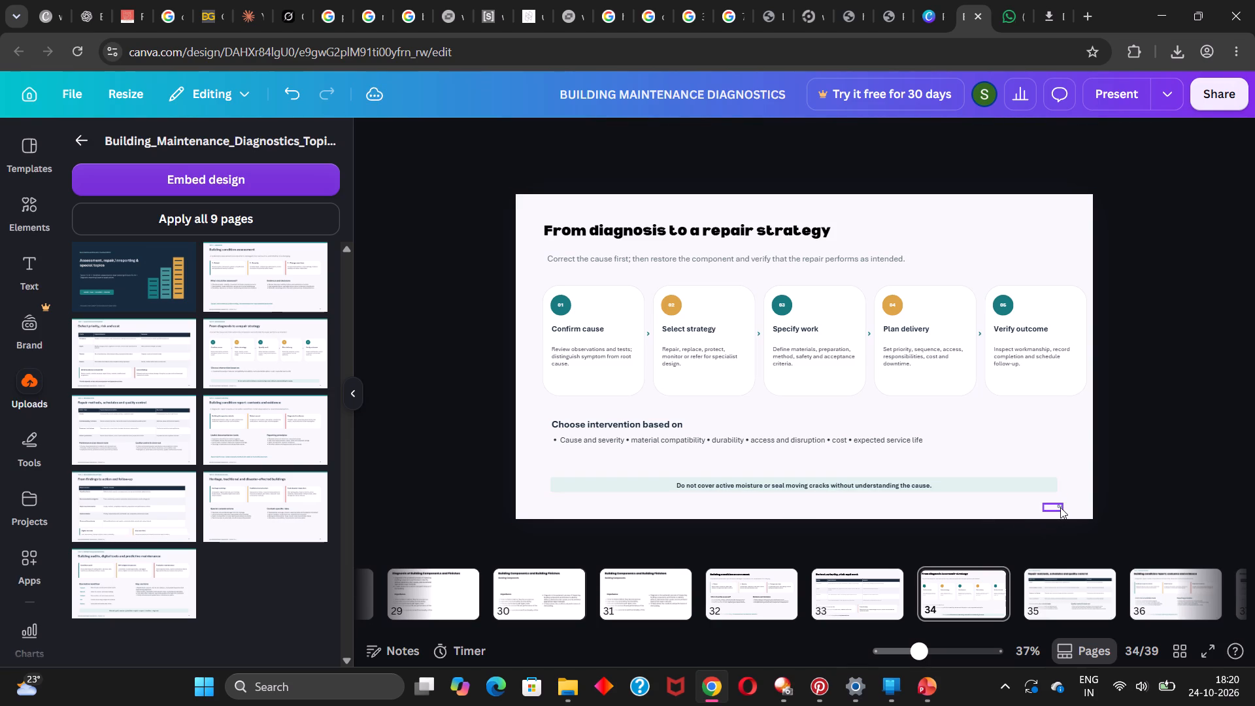
click(1060, 506)
click(1079, 472)
Delete the page number, the footer text, the Topic 12 Repair execution label and the teal top bar from page 35.
click(1055, 583)
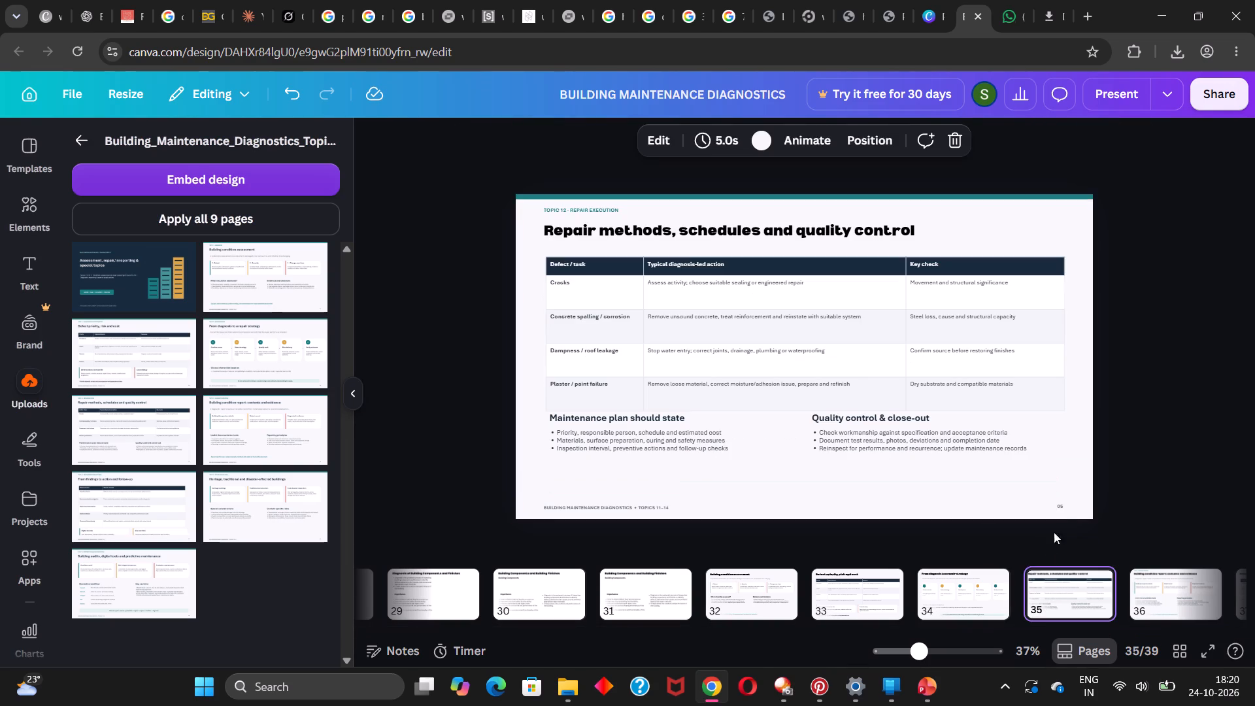
click(1060, 508)
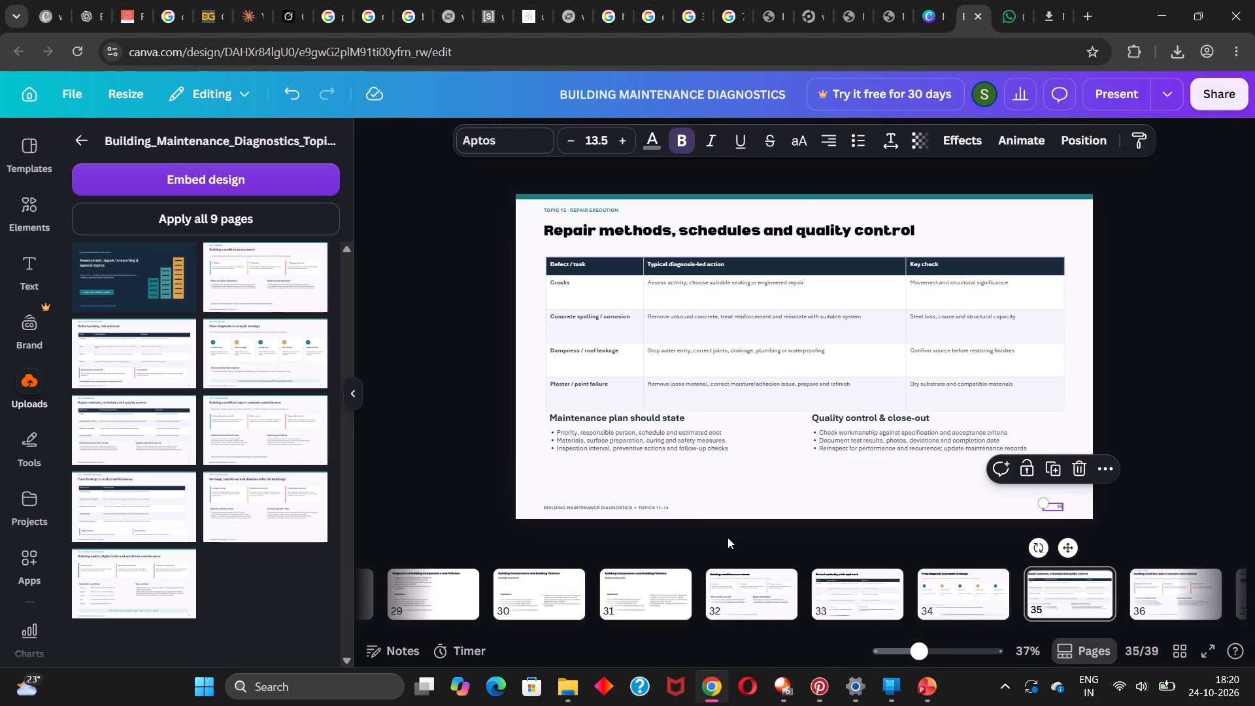
shift+click(599, 507)
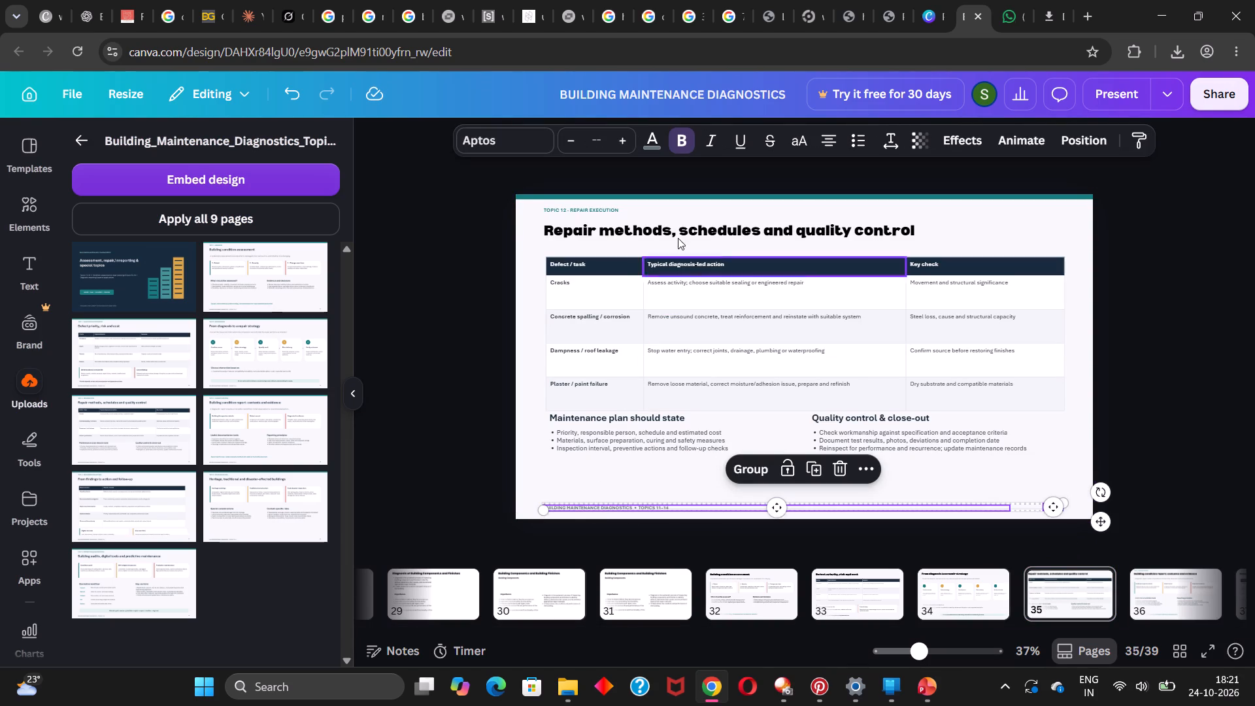
shift+click(580, 210)
shift+click(611, 197)
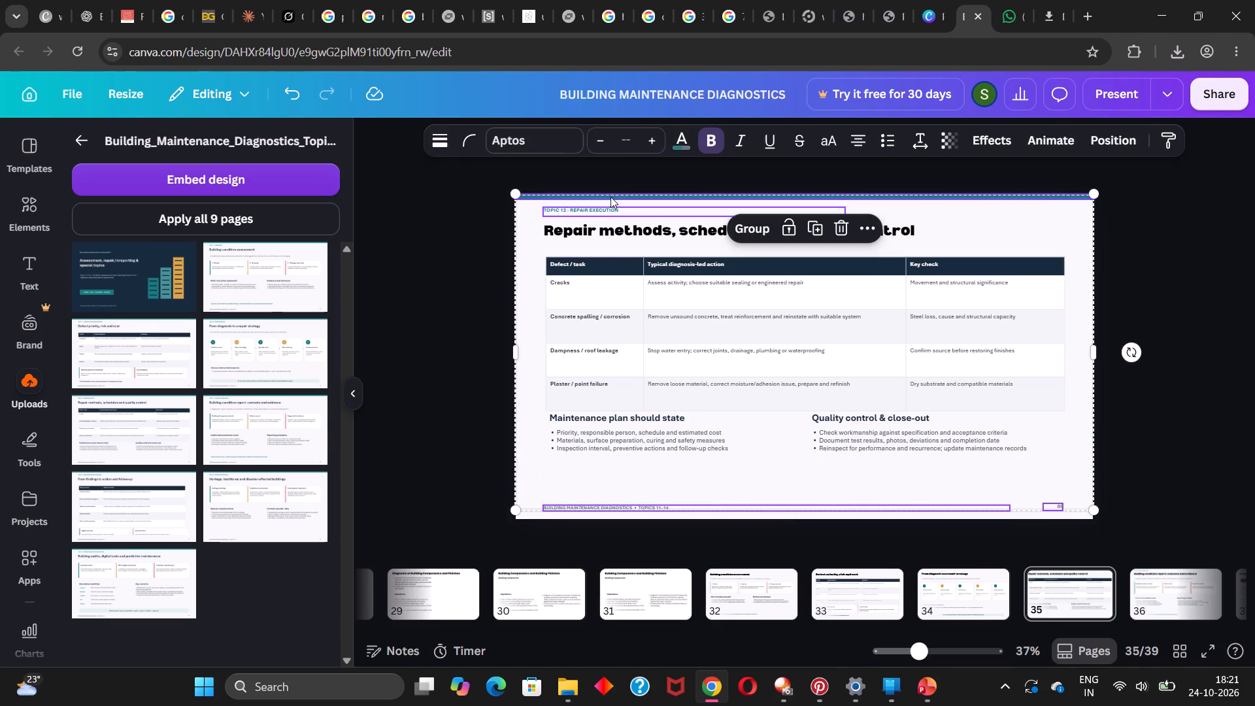
click(840, 226)
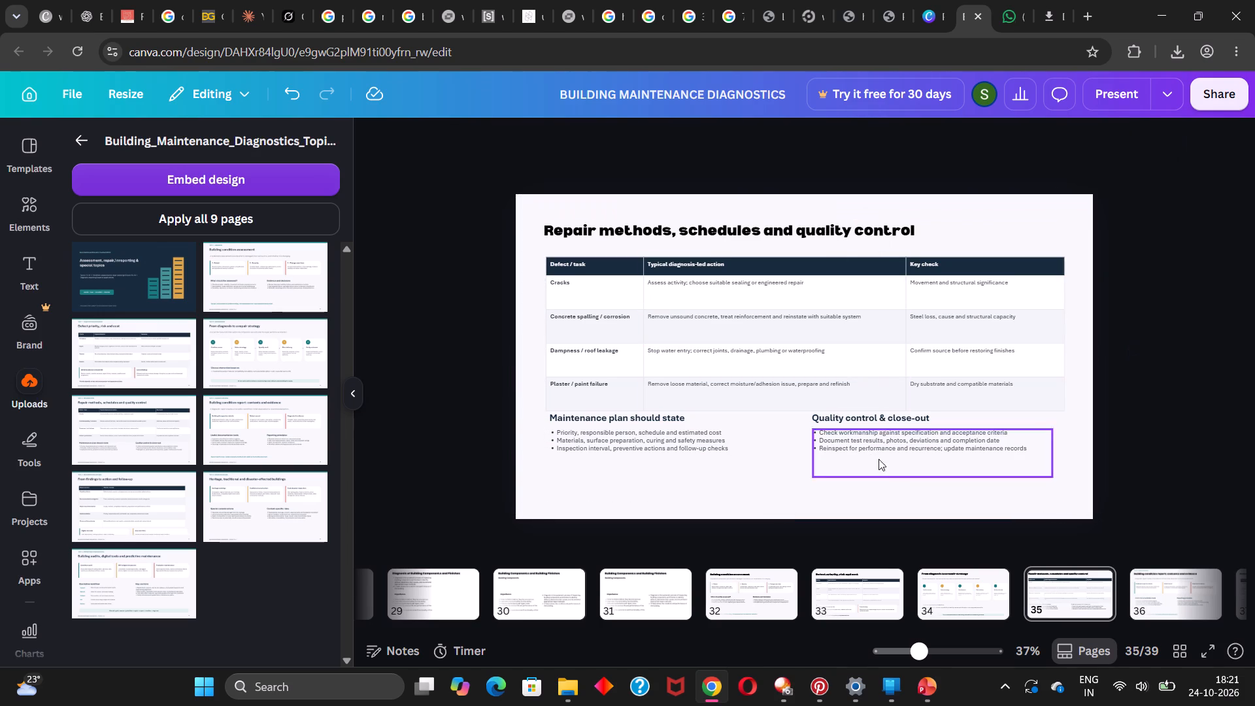
Delete the page number, the footer text, the Topic 13 Diagnostic reporting label and the teal top bar from page 36.
click(1188, 583)
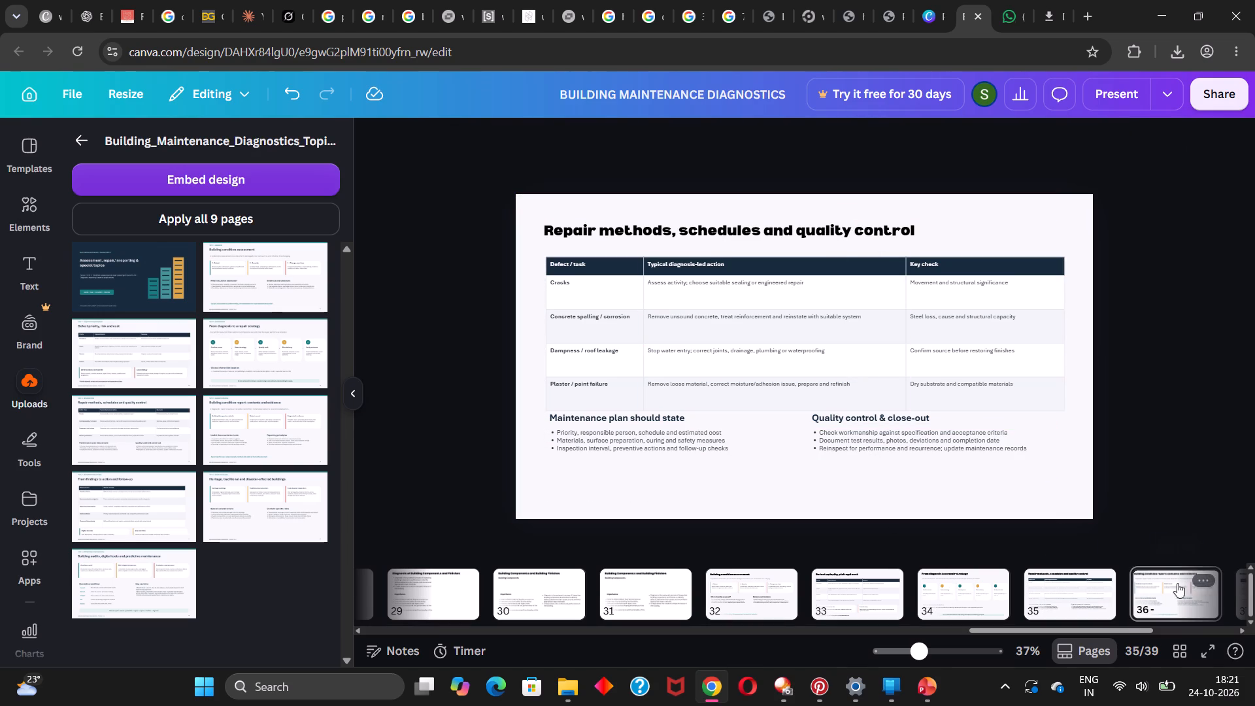
click(1056, 505)
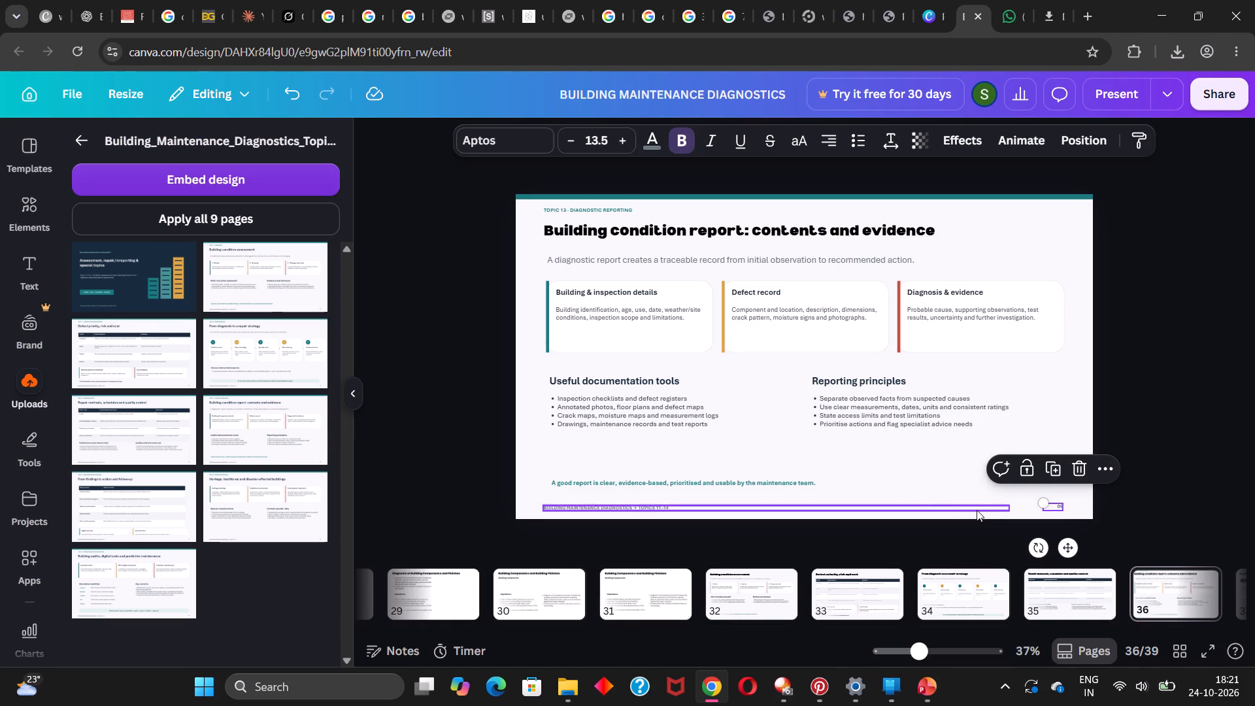
shift+click(597, 509)
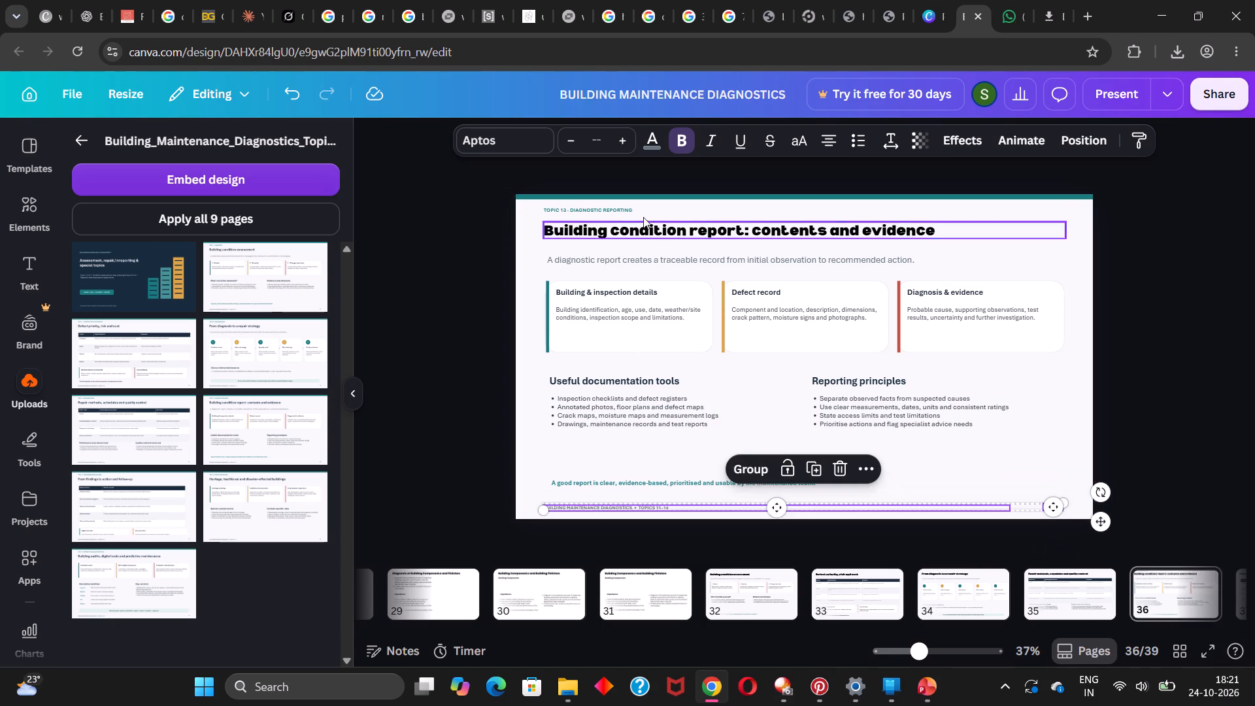
shift+click(625, 212)
shift+click(660, 195)
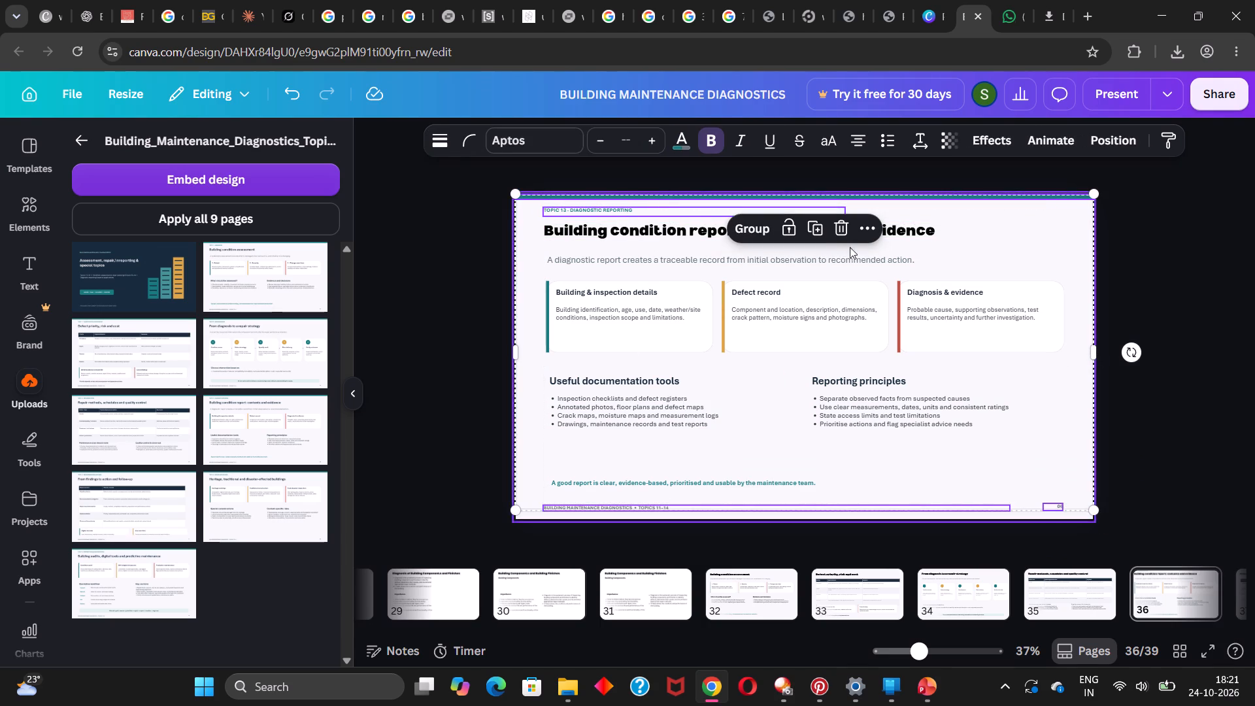
click(838, 230)
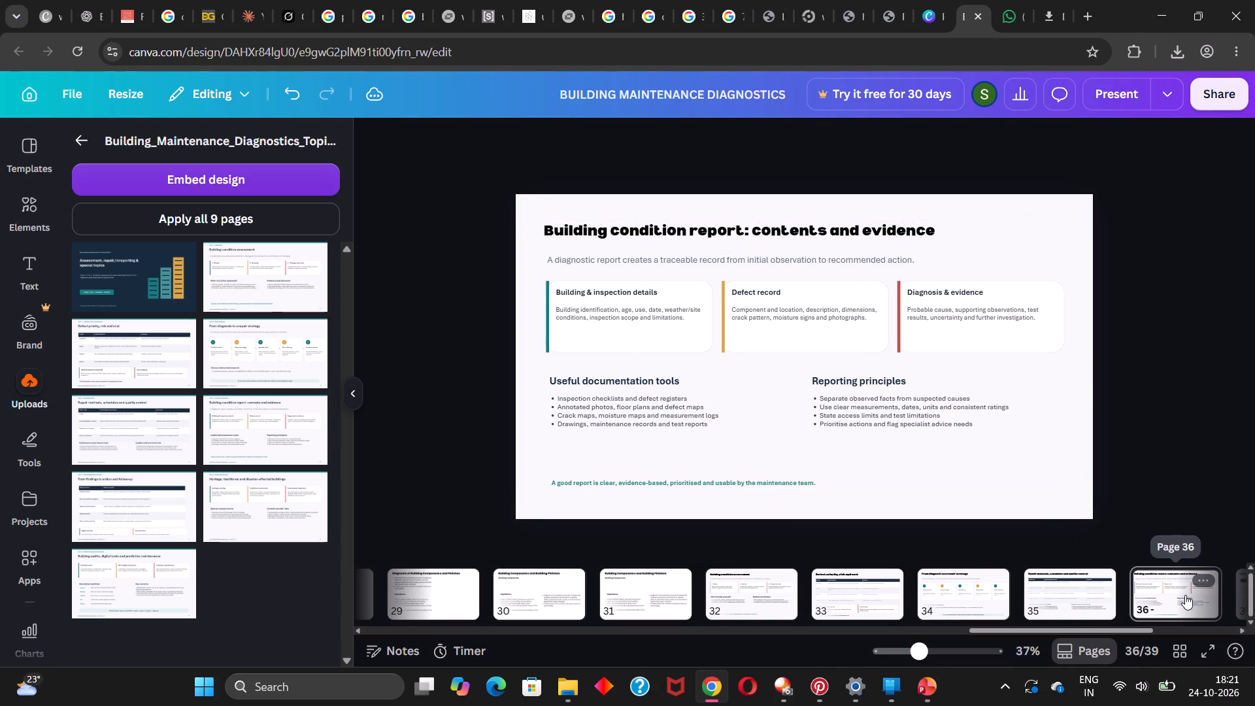
Delete the page number, the footer text, the teal top bar and the Topic 13 Recommendations & records label from page 37.
key(Right)
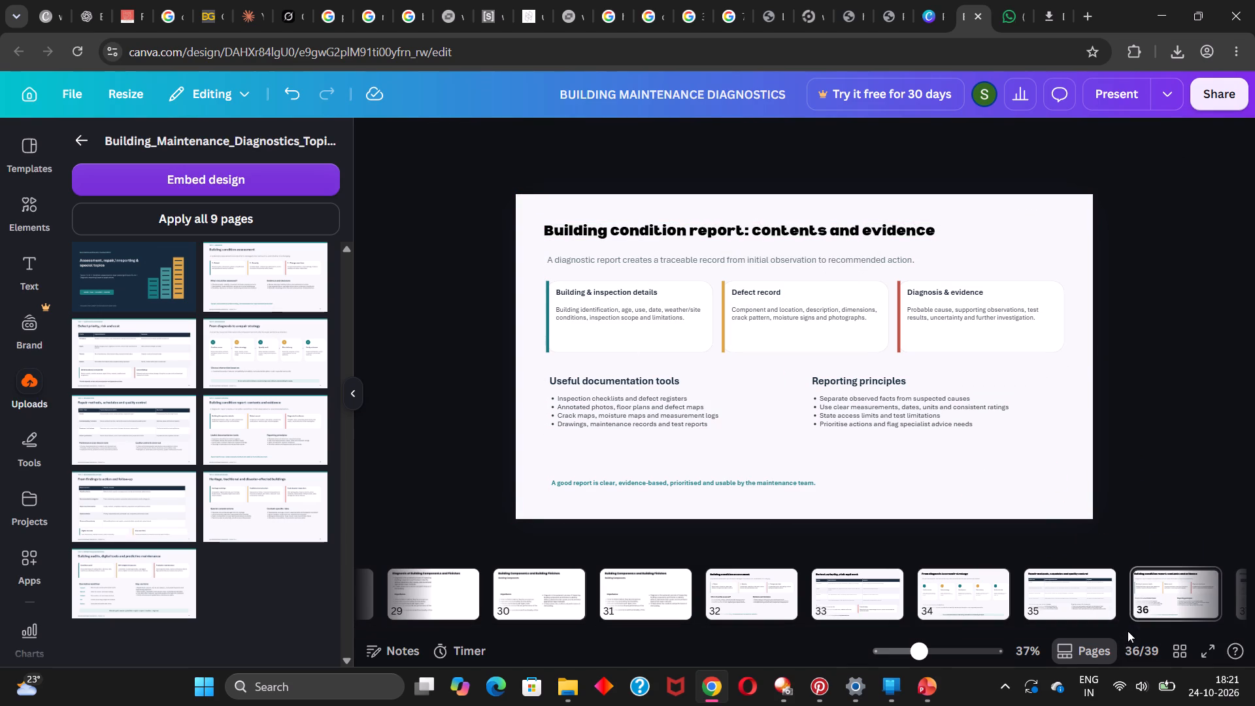
drag(1128, 631, 1249, 645)
click(884, 603)
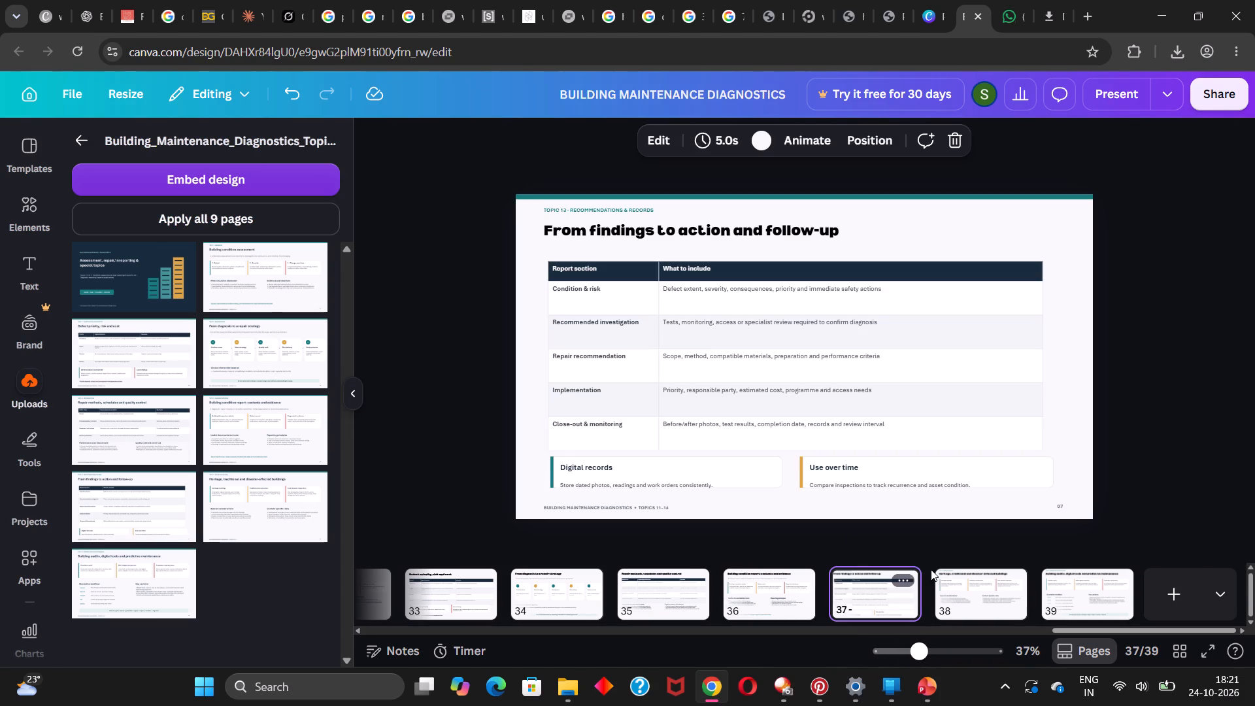
click(1053, 504)
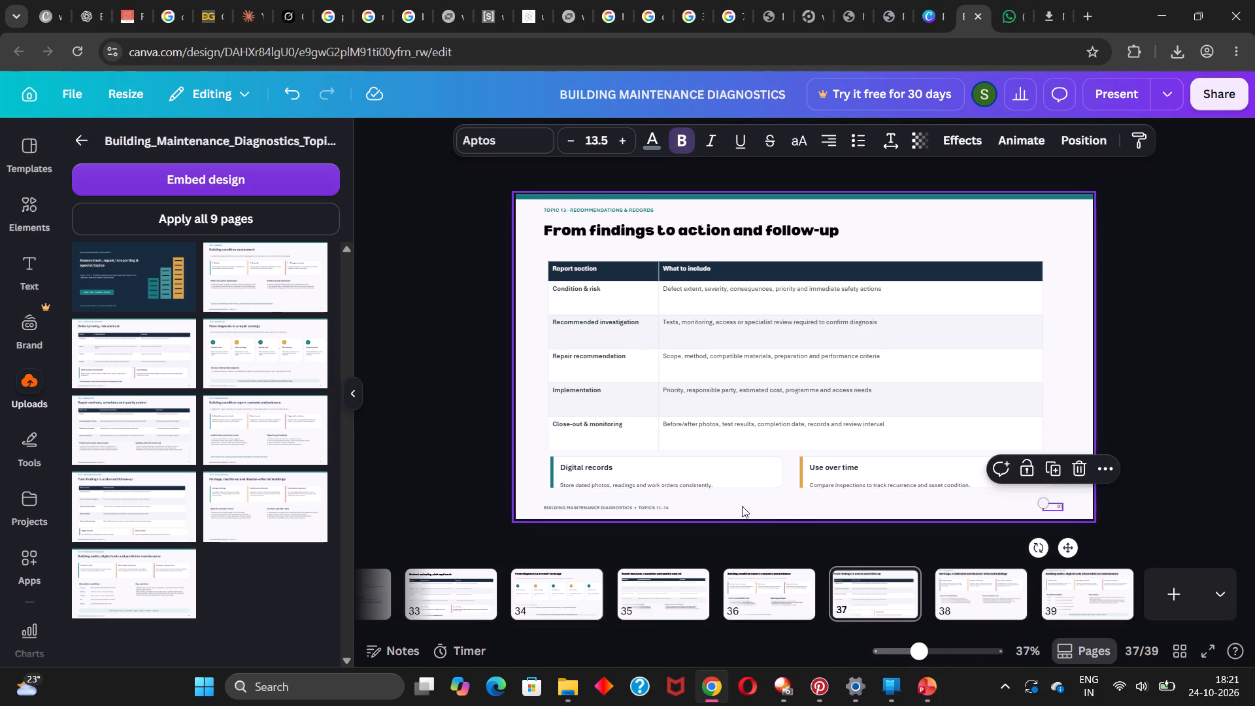
shift+click(653, 506)
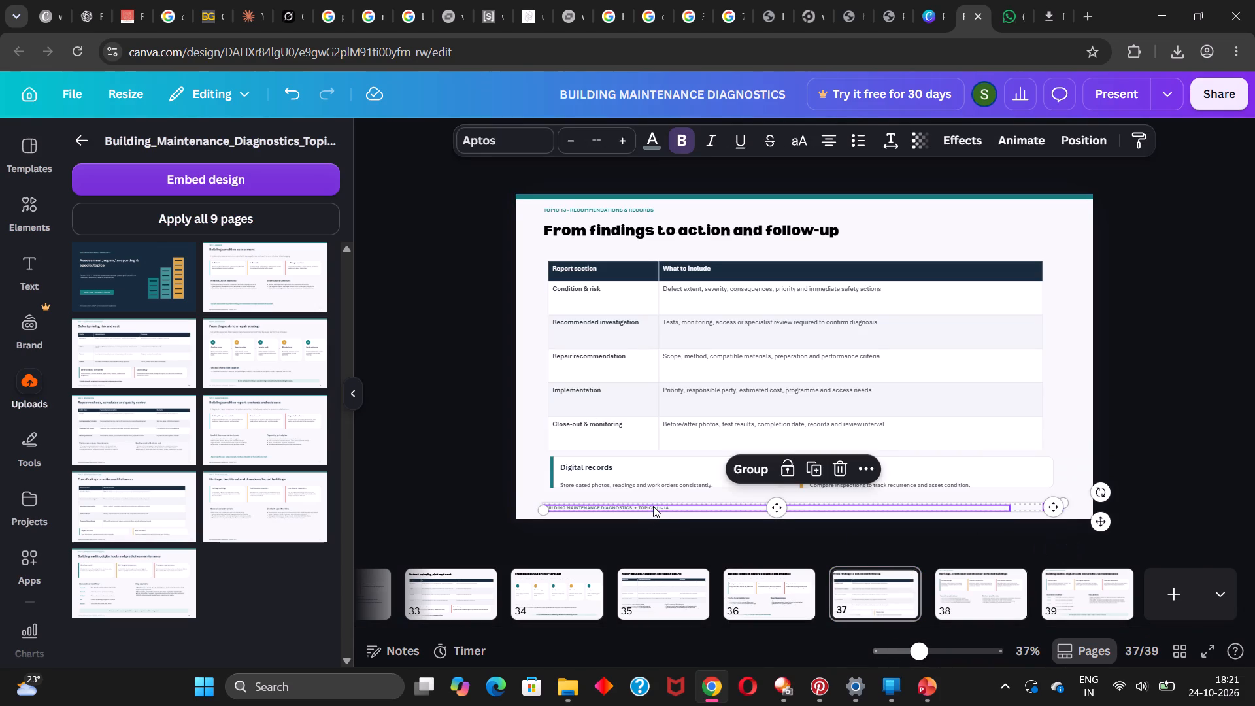
shift+click(649, 193)
shift+click(633, 209)
click(837, 235)
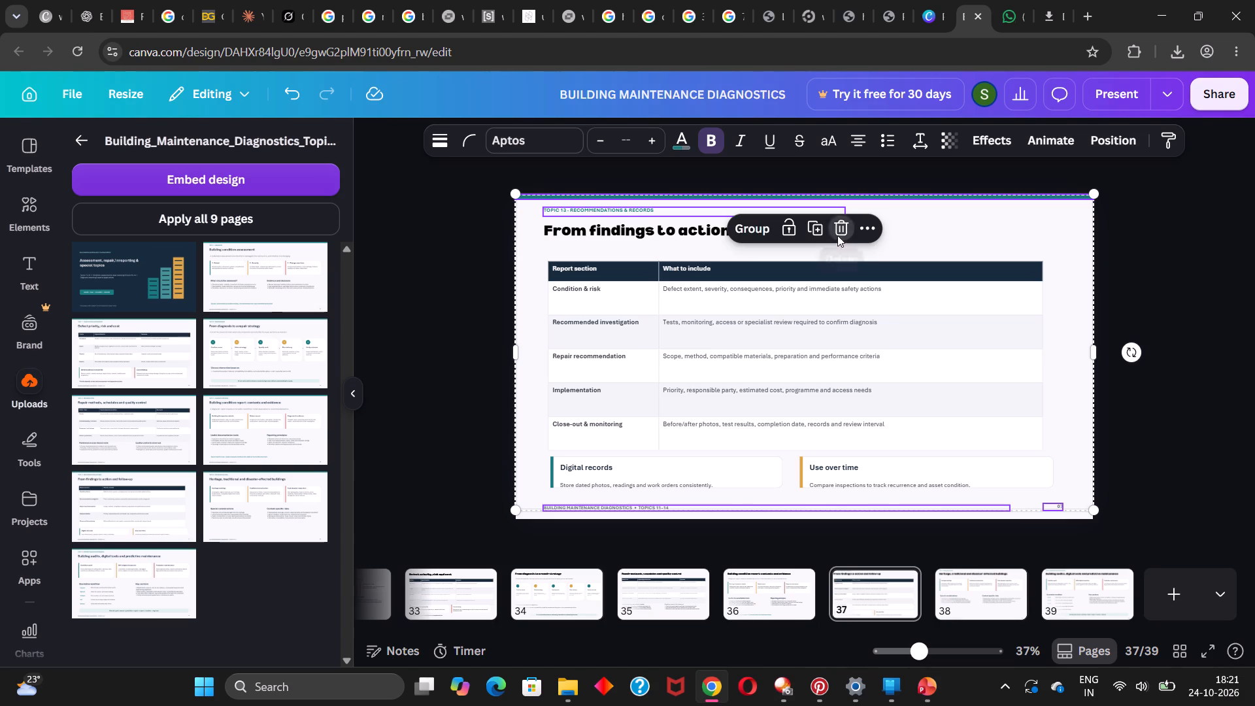
Delete the page number, the footer text, the Topic 14 Special applications label and the teal top bar from page 38.
key(Right)
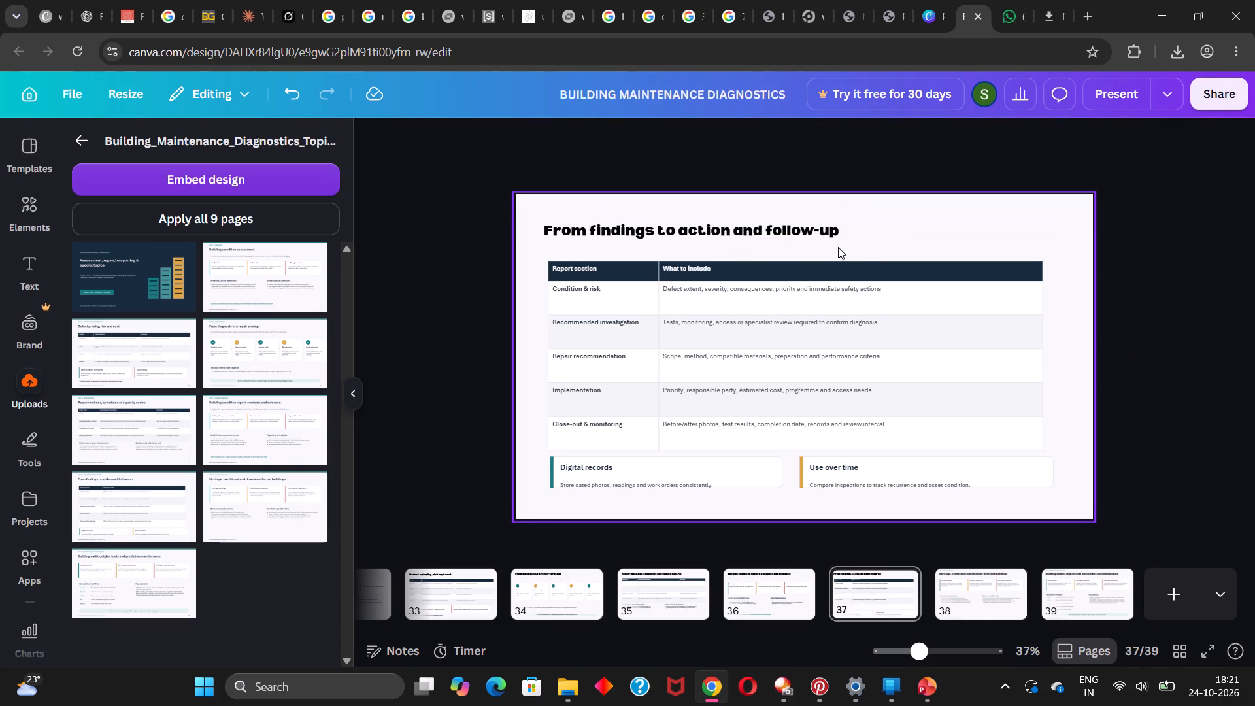
click(967, 589)
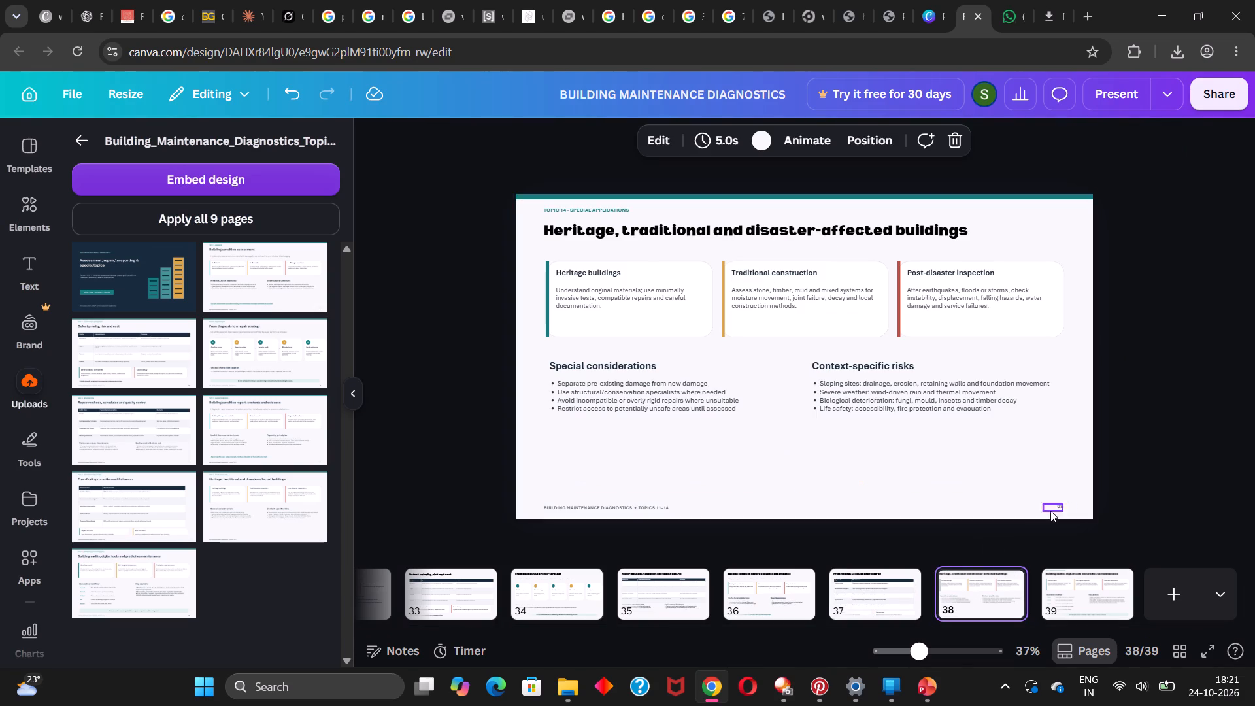
click(1061, 505)
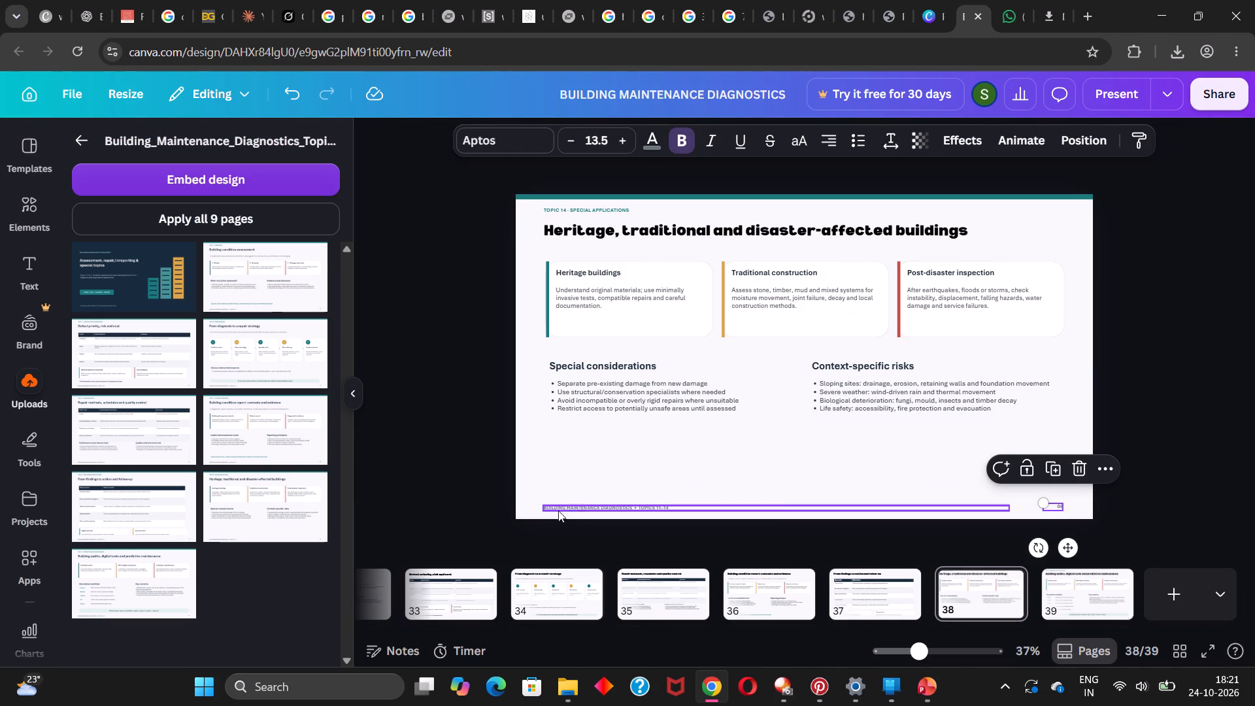
shift+click(577, 507)
shift+click(607, 209)
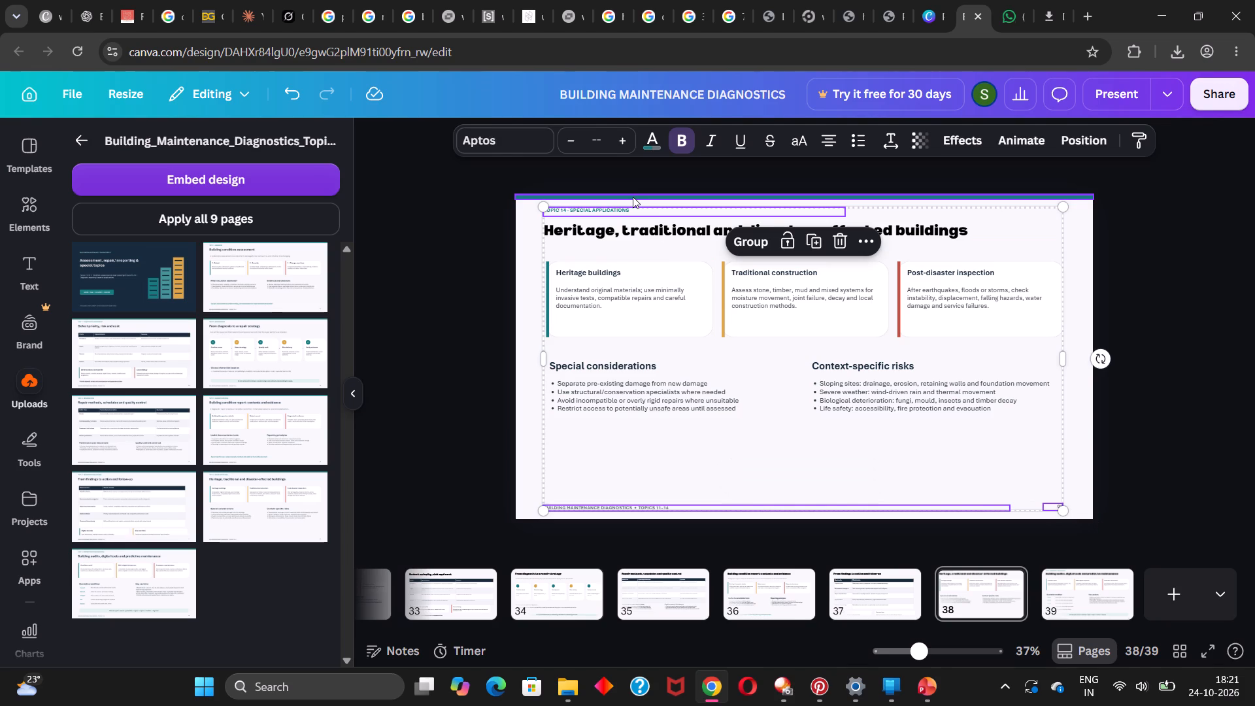
shift+click(633, 197)
click(835, 233)
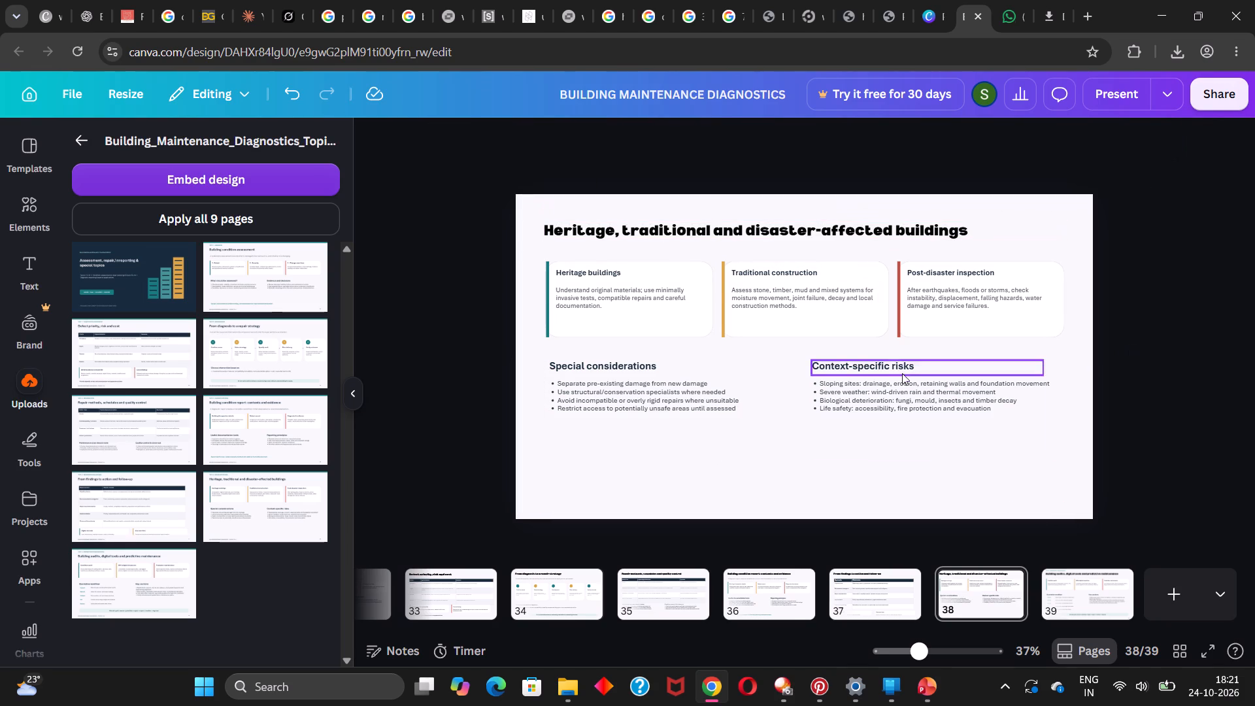
Delete the footer text, the page number, the Topic 14 Modern tools & case application label and the teal top bar from page 39.
click(1079, 582)
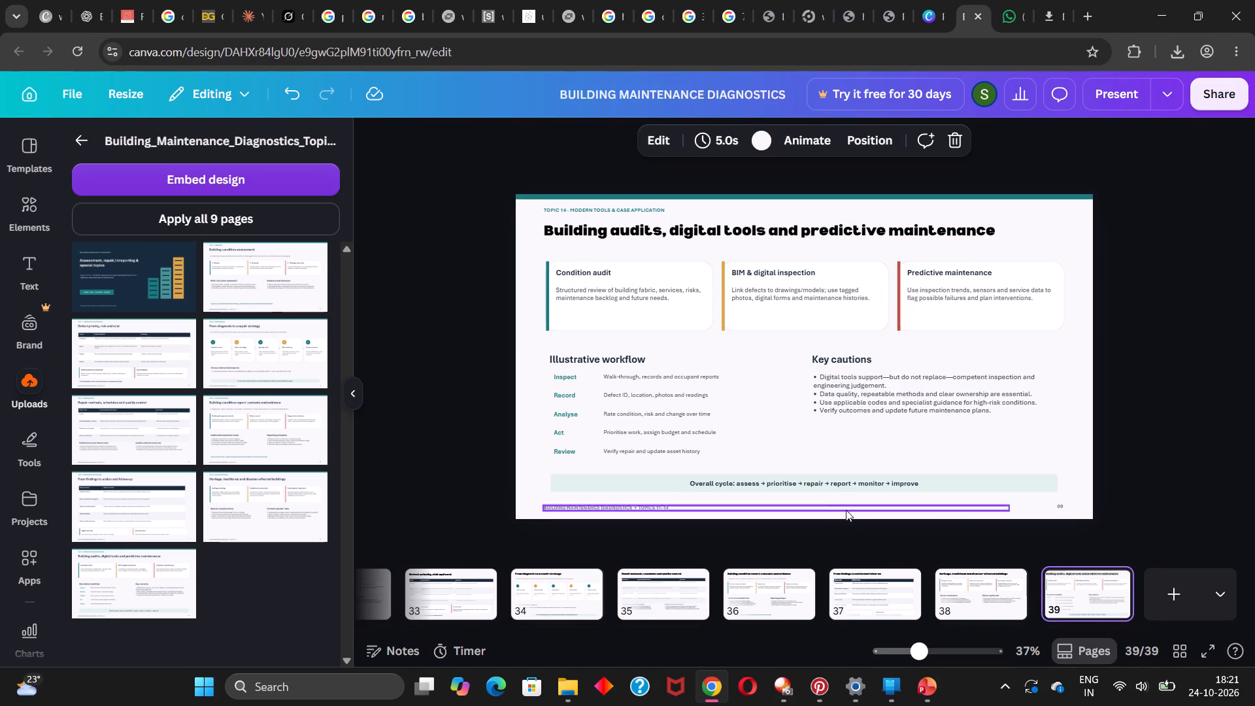
click(654, 509)
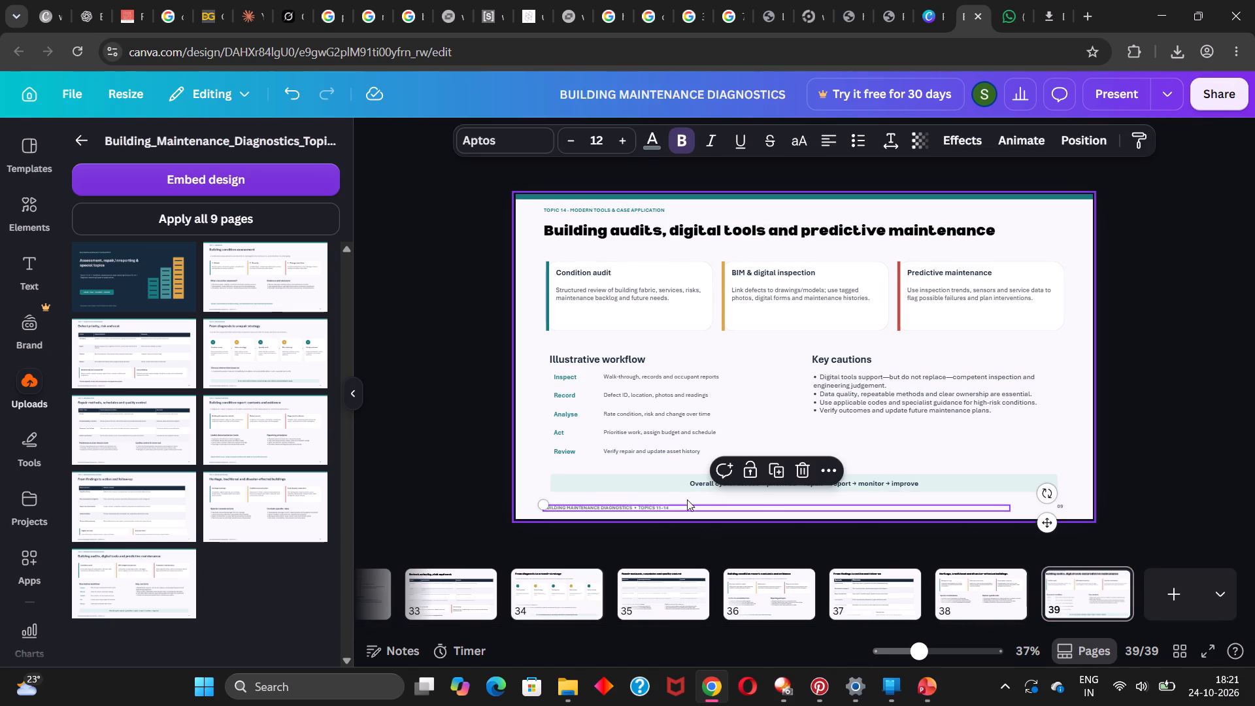
shift+click(1060, 506)
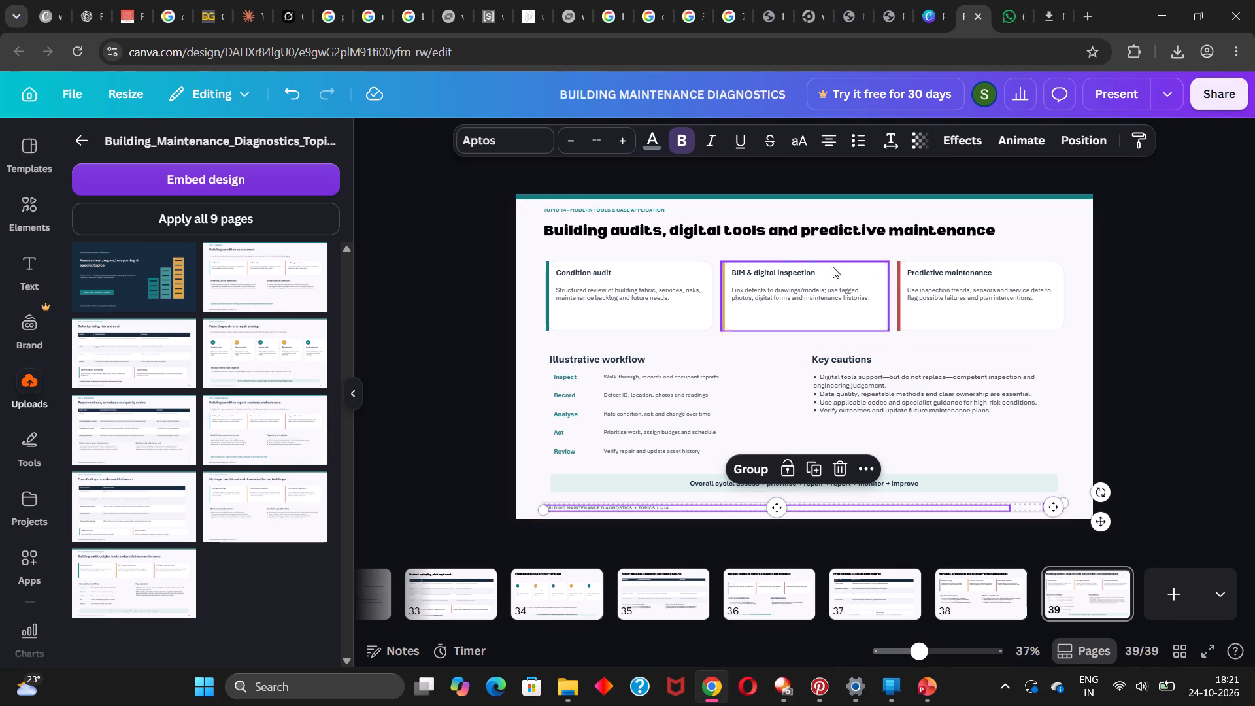
shift+click(650, 212)
shift+click(661, 196)
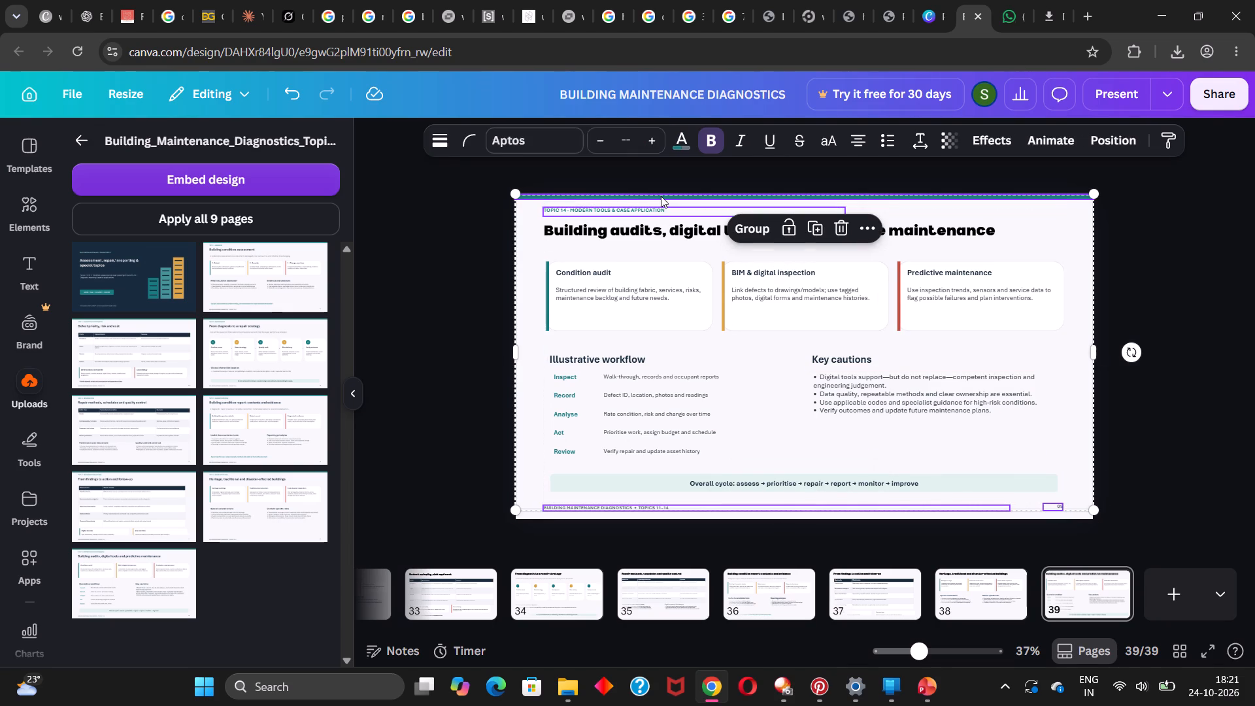
key(Delete)
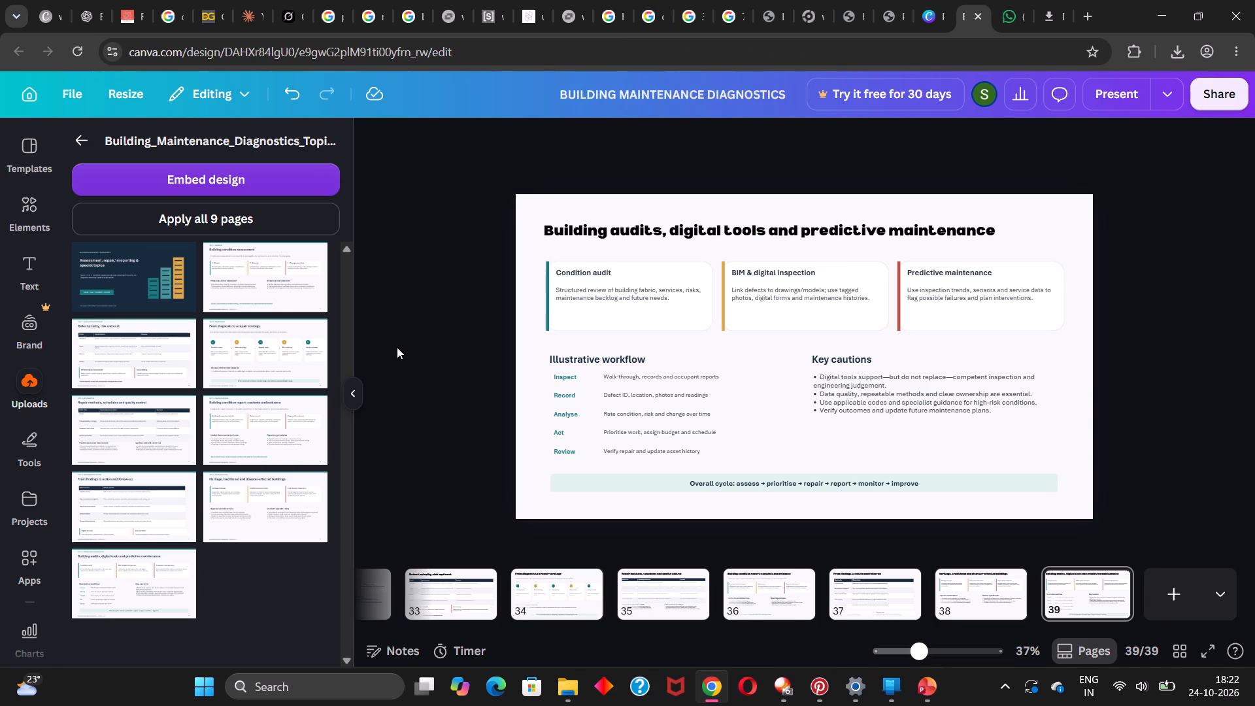
click(397, 347)
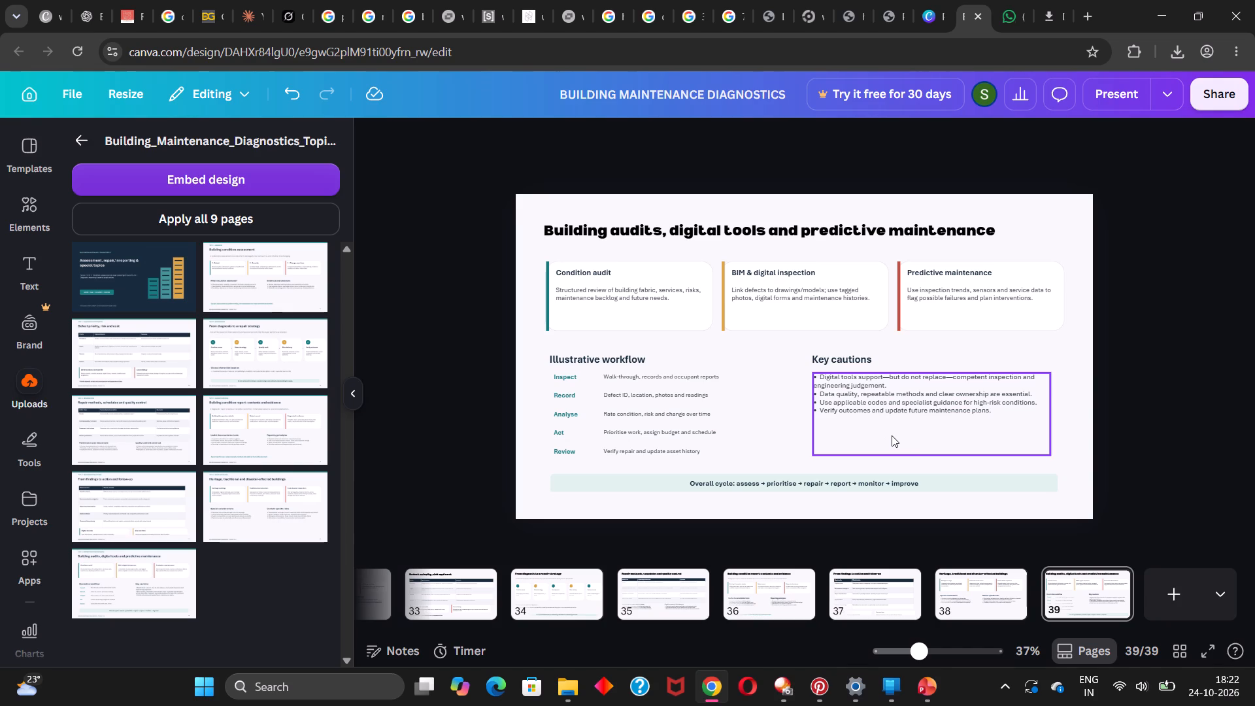
Go back through page 33 to page 32, Building condition assessment, to review the cleaned-up slides.
click(467, 585)
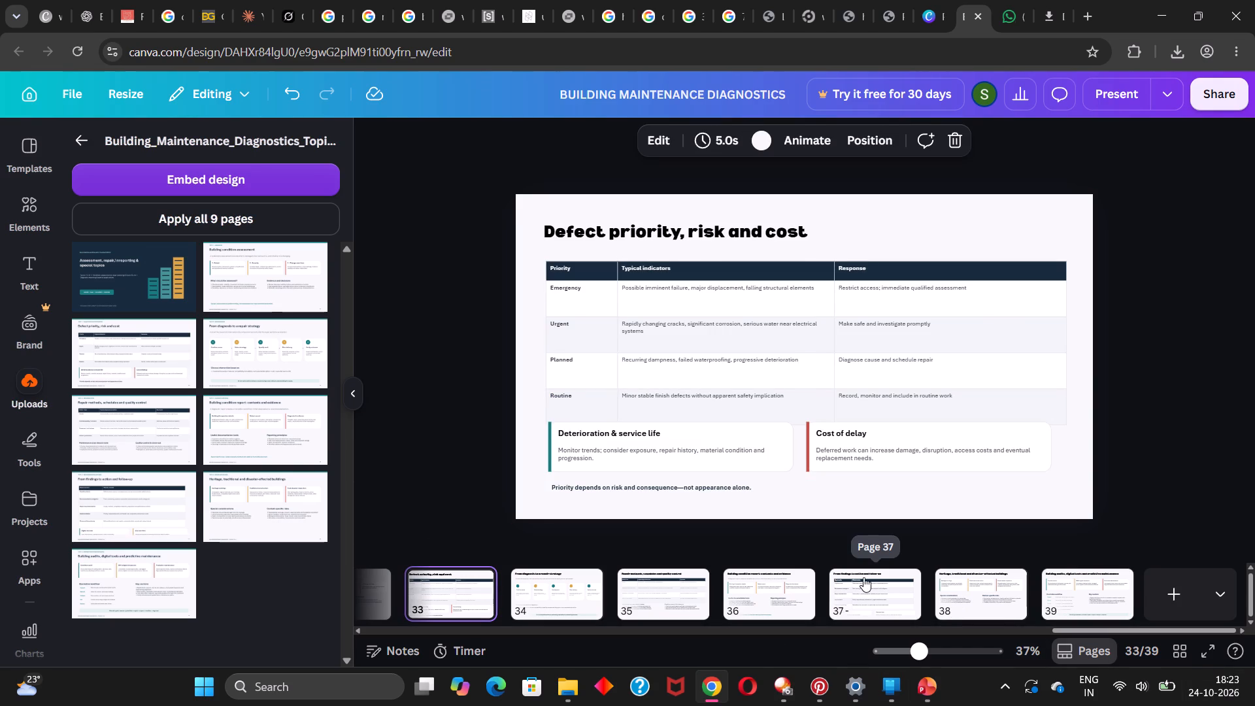
key(Left)
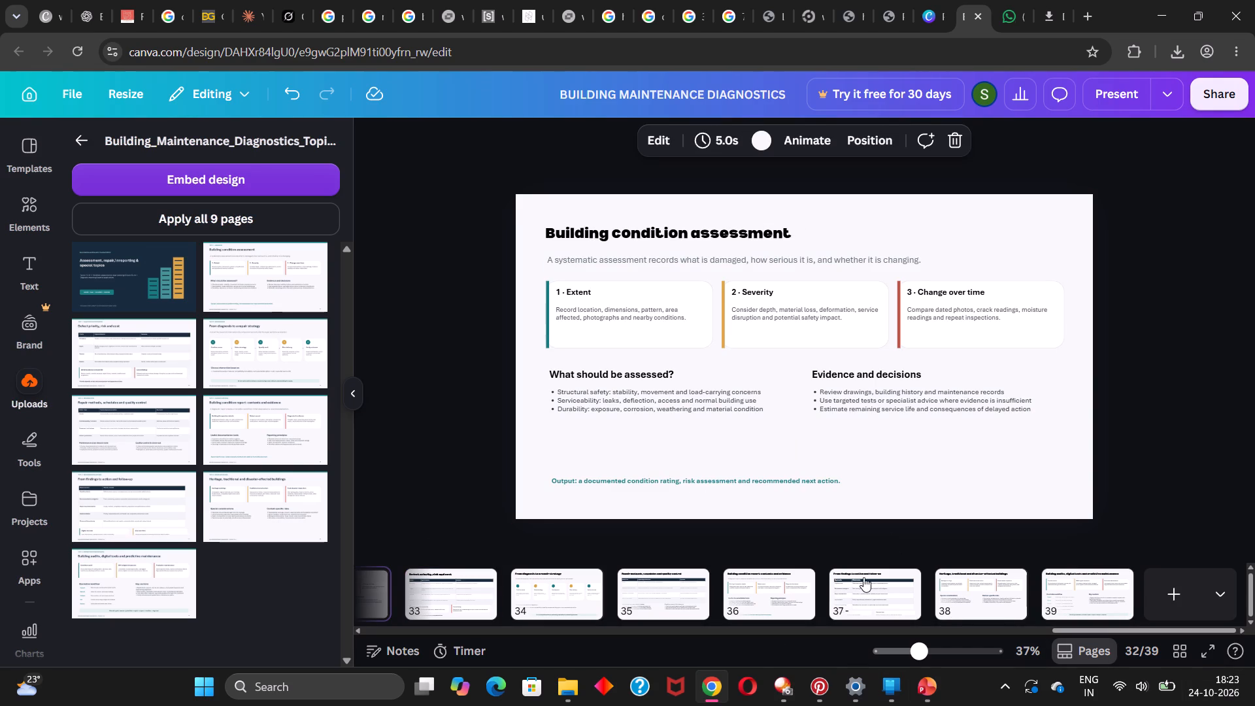
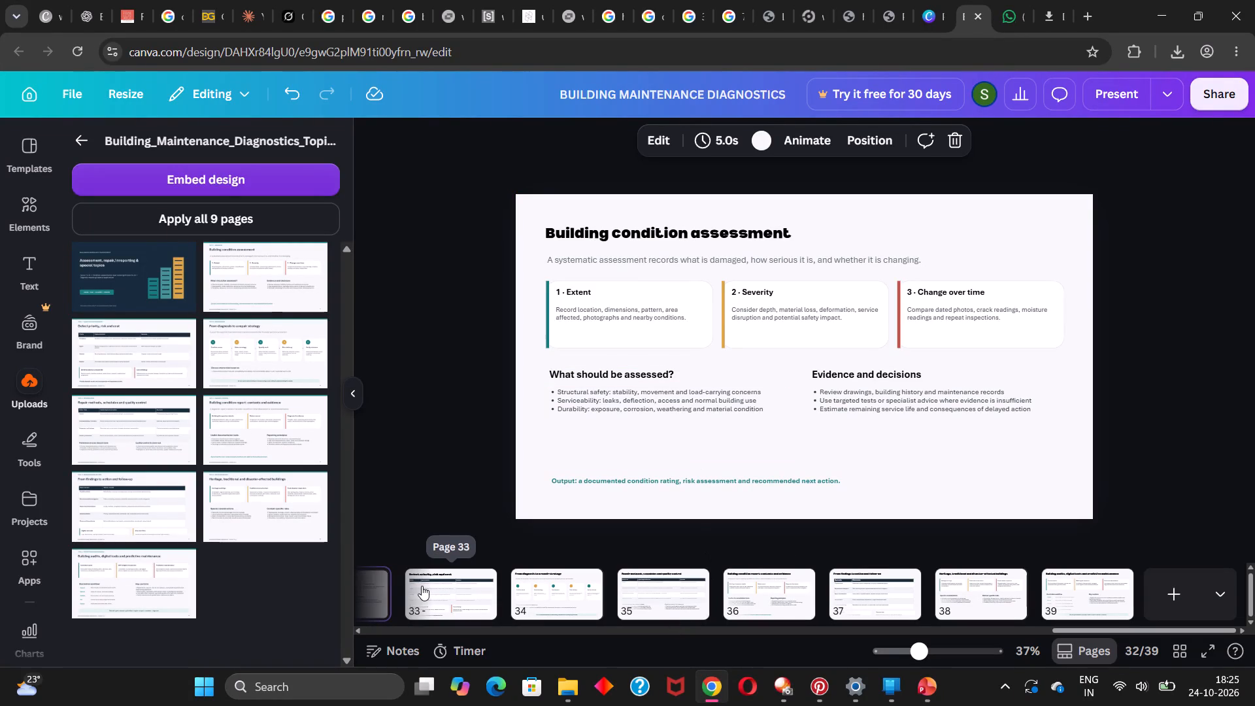
Copy the text style of page 31's Importance bullet list onto the bullet list under What should be assessed? on page 32.
key(Left)
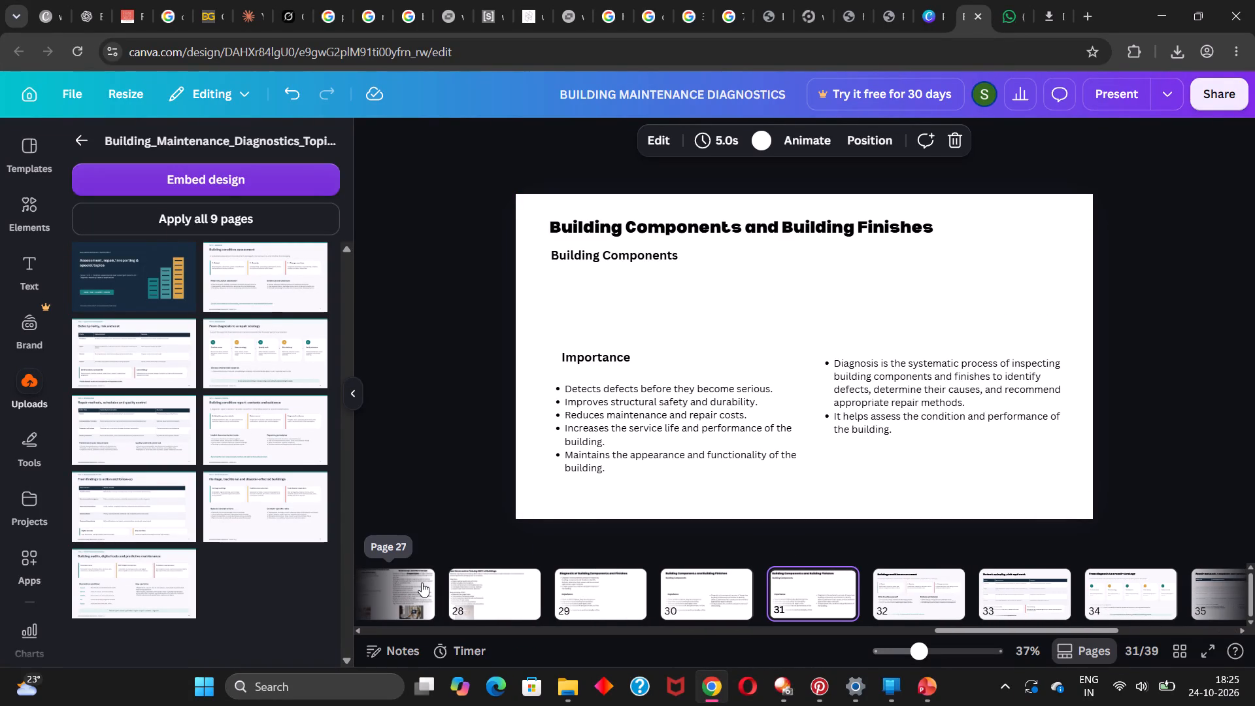
key(Right)
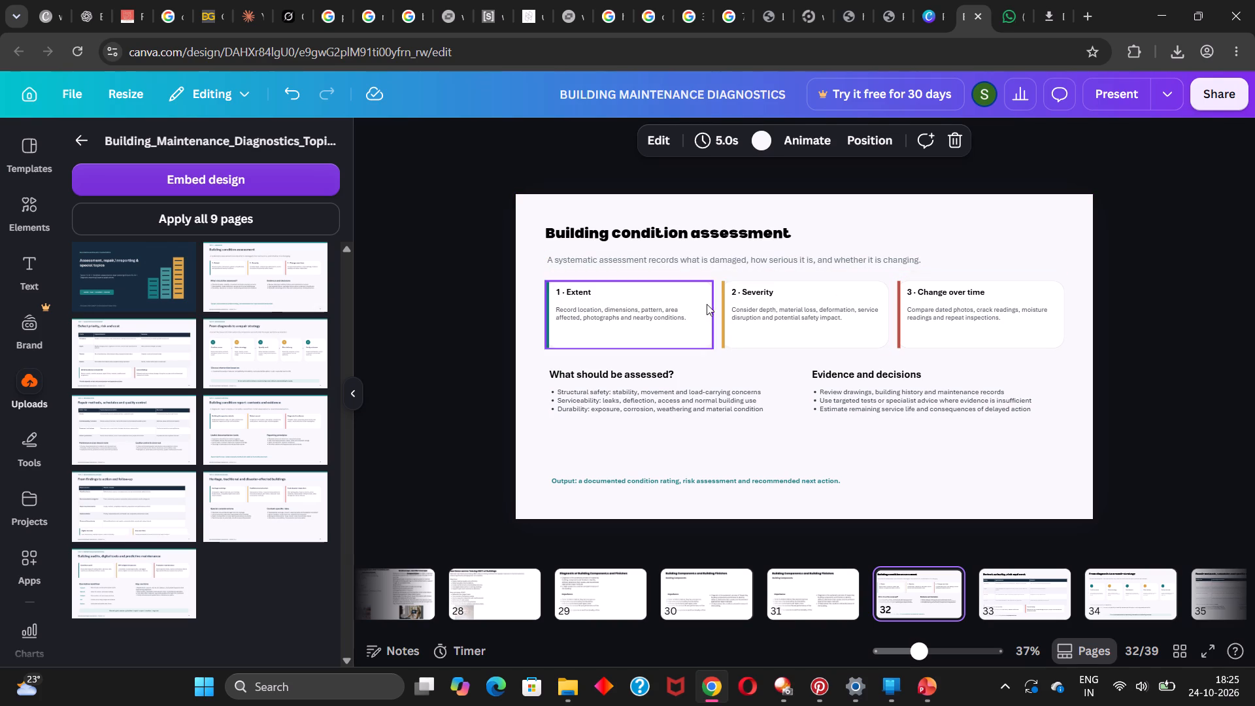
click(824, 600)
click(667, 422)
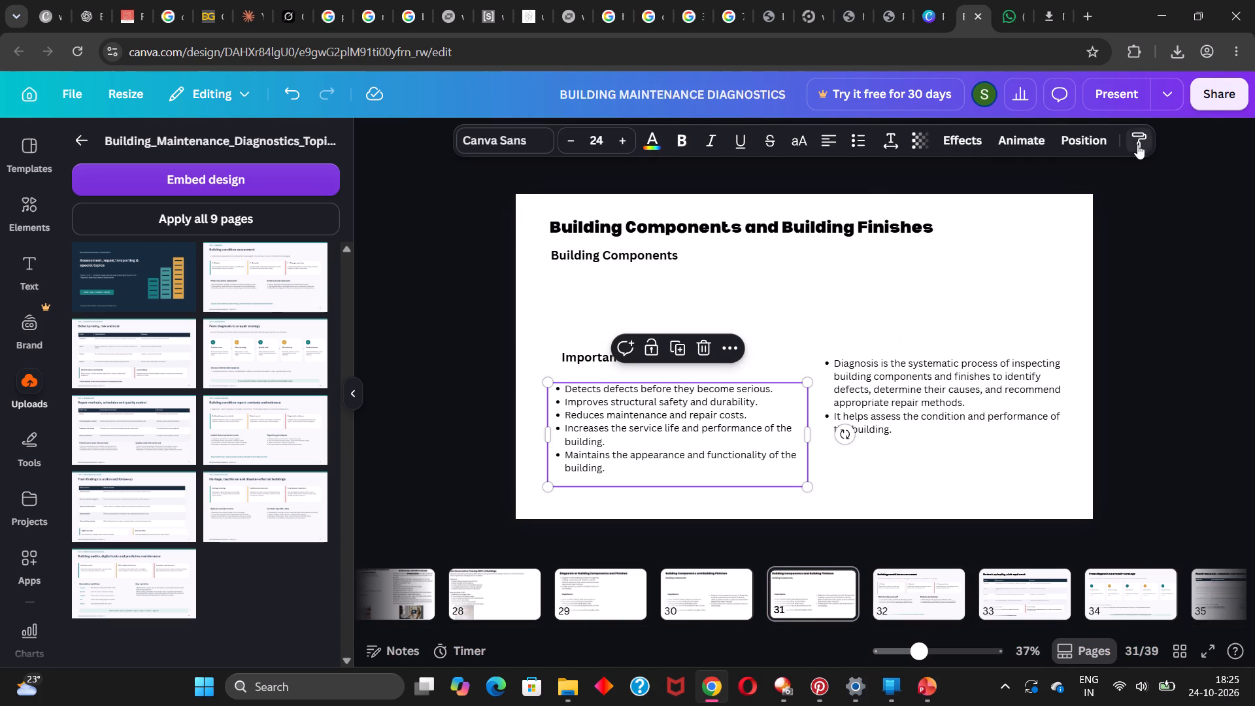
click(1140, 143)
click(1031, 593)
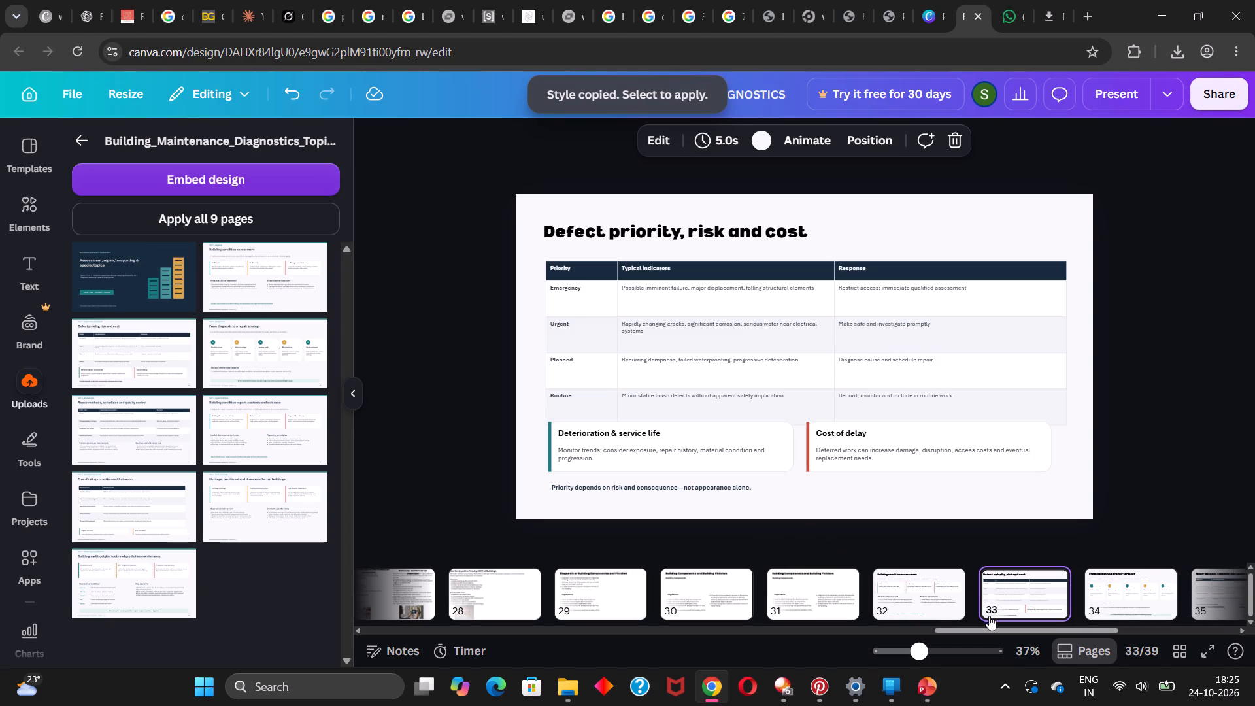
click(892, 588)
click(660, 412)
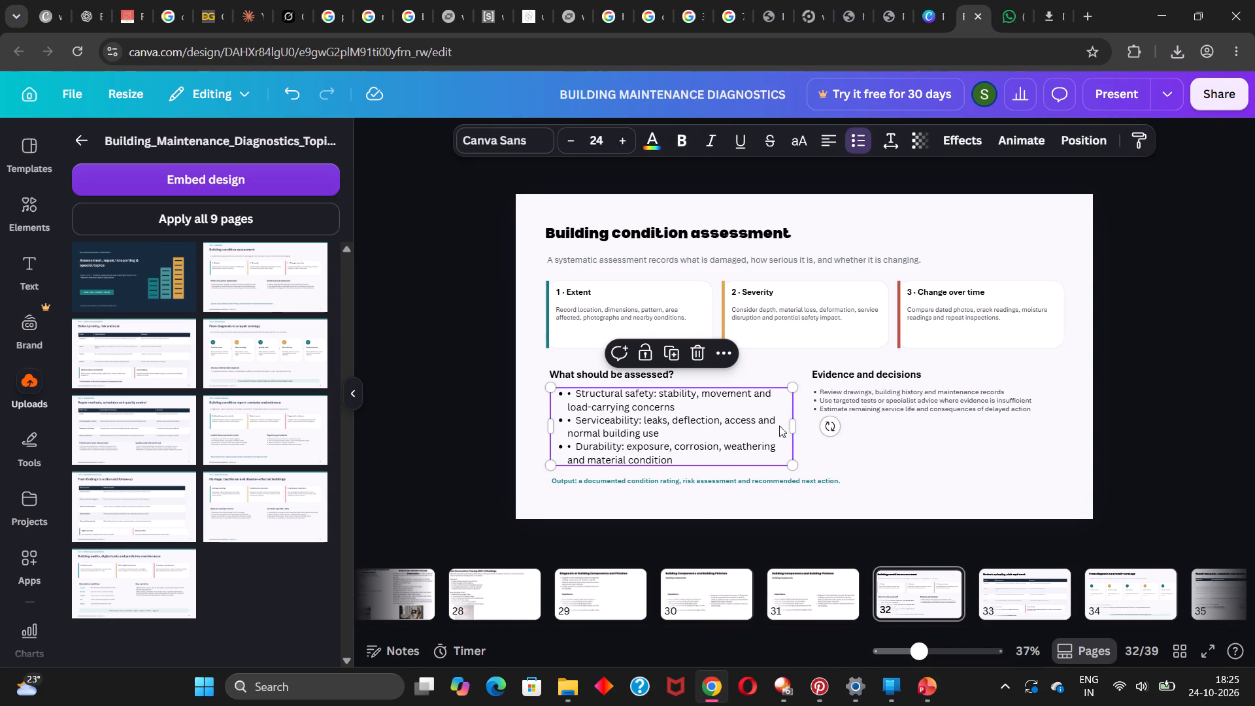
Reduce the font size of the What should be assessed? bullet list to 20.
click(573, 139)
click(573, 139)
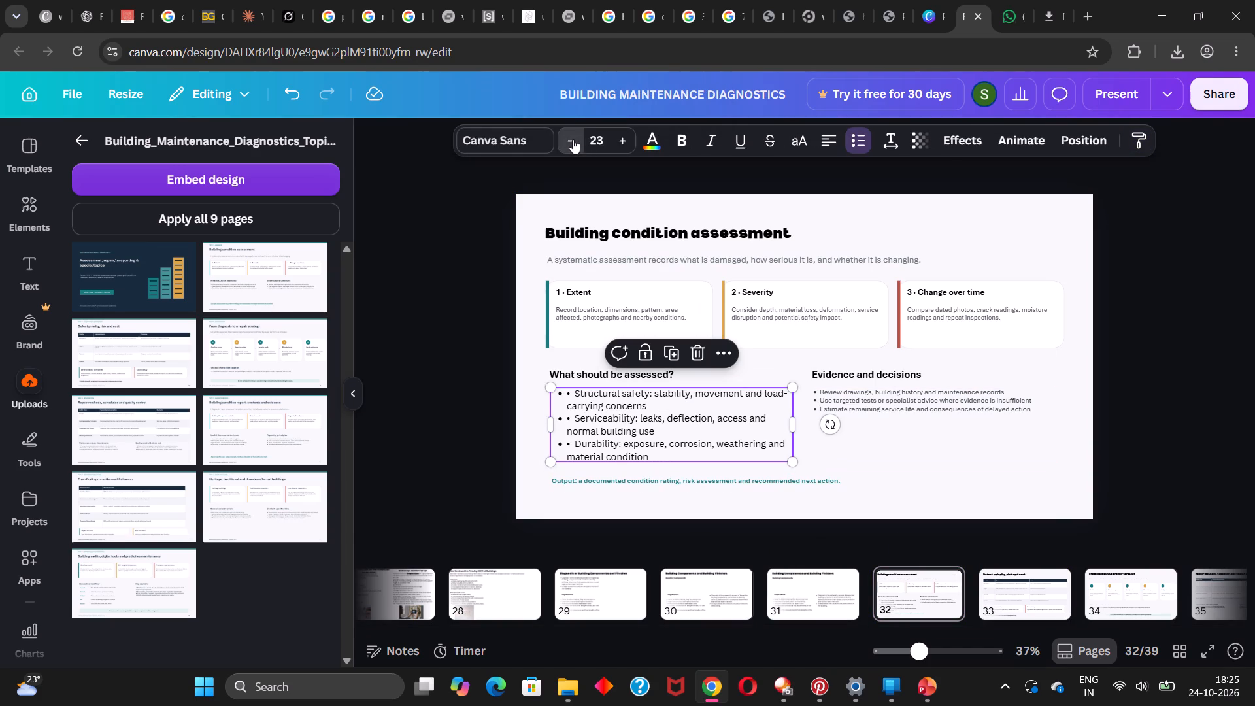
click(573, 139)
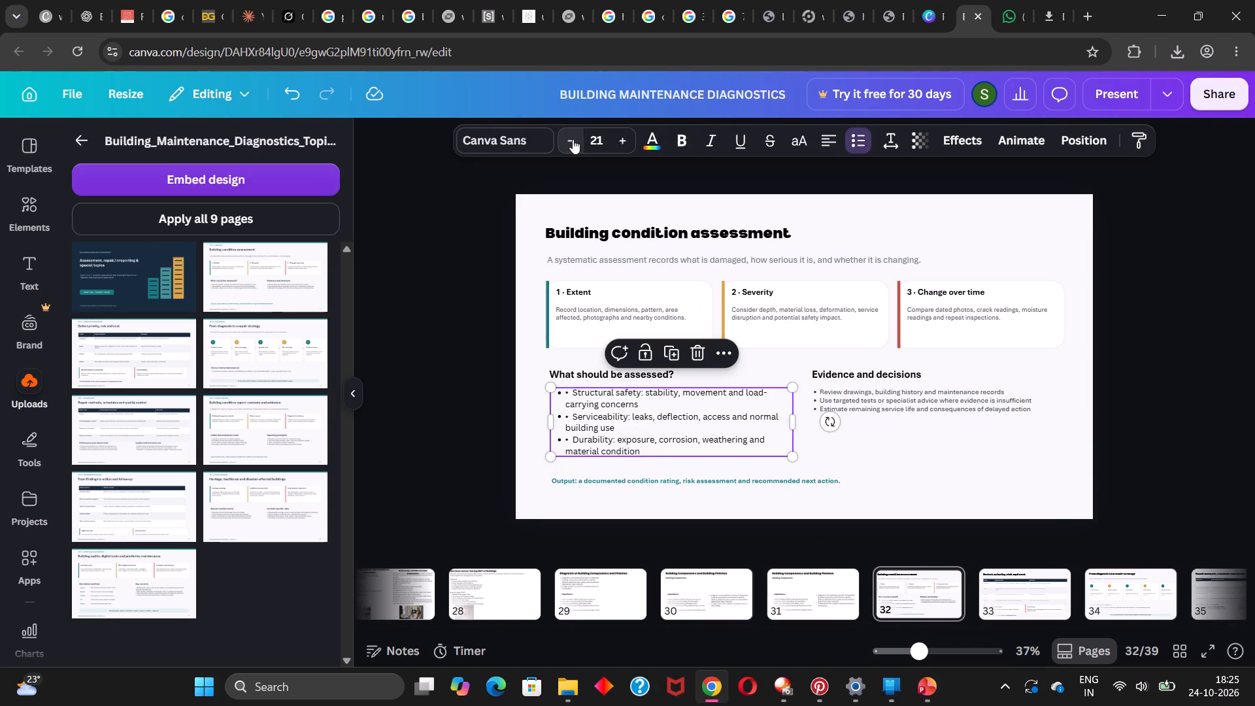
click(573, 139)
Remove the duplicate bullet character before Structural safety in the What should be assessed? list.
click(569, 392)
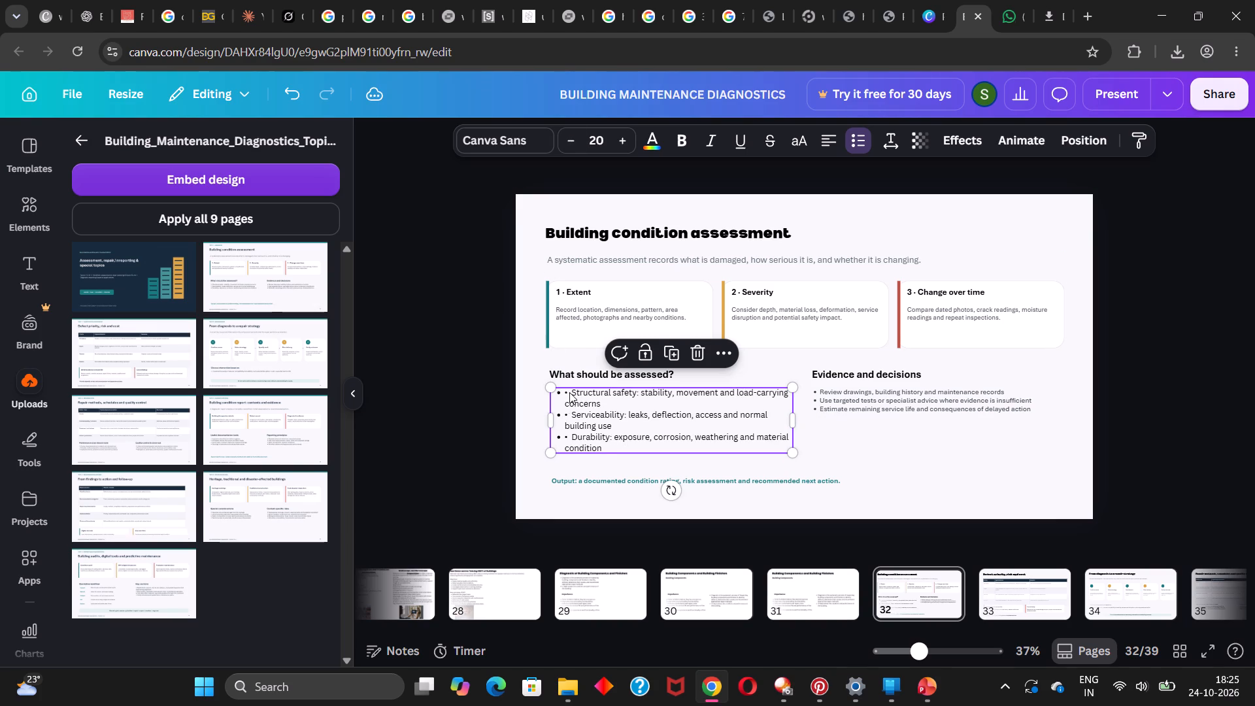
click(569, 395)
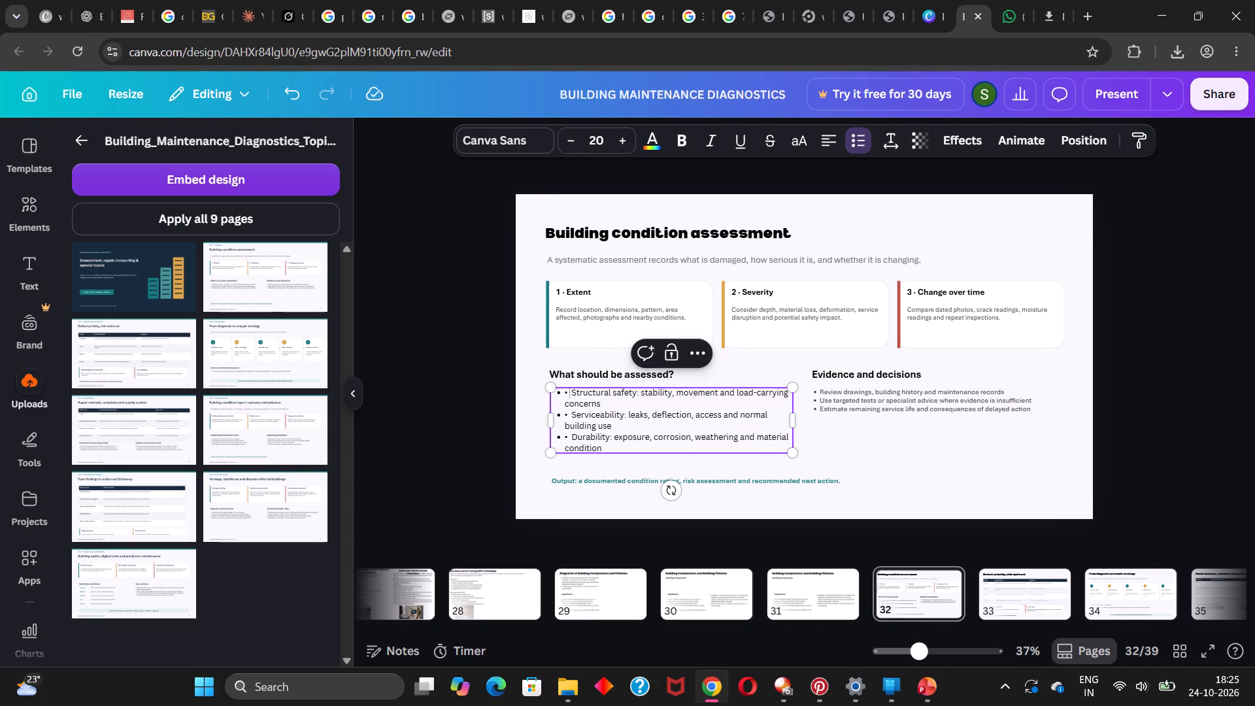
key(BackSpace)
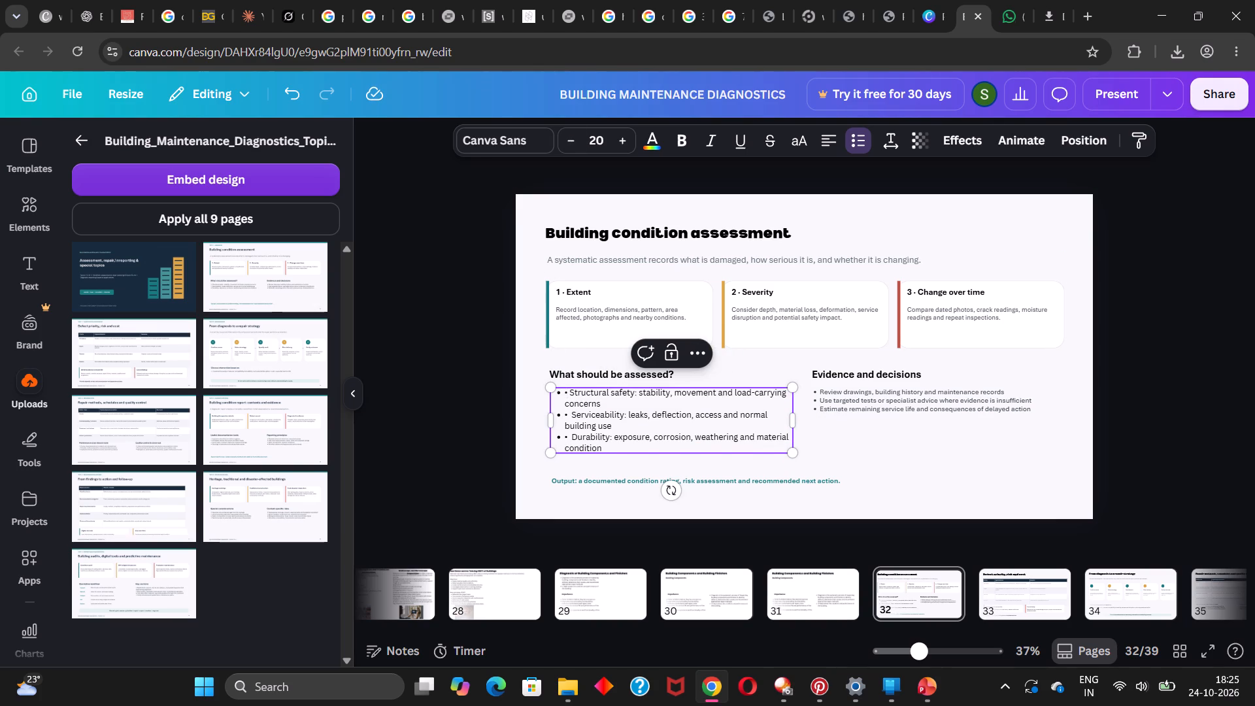
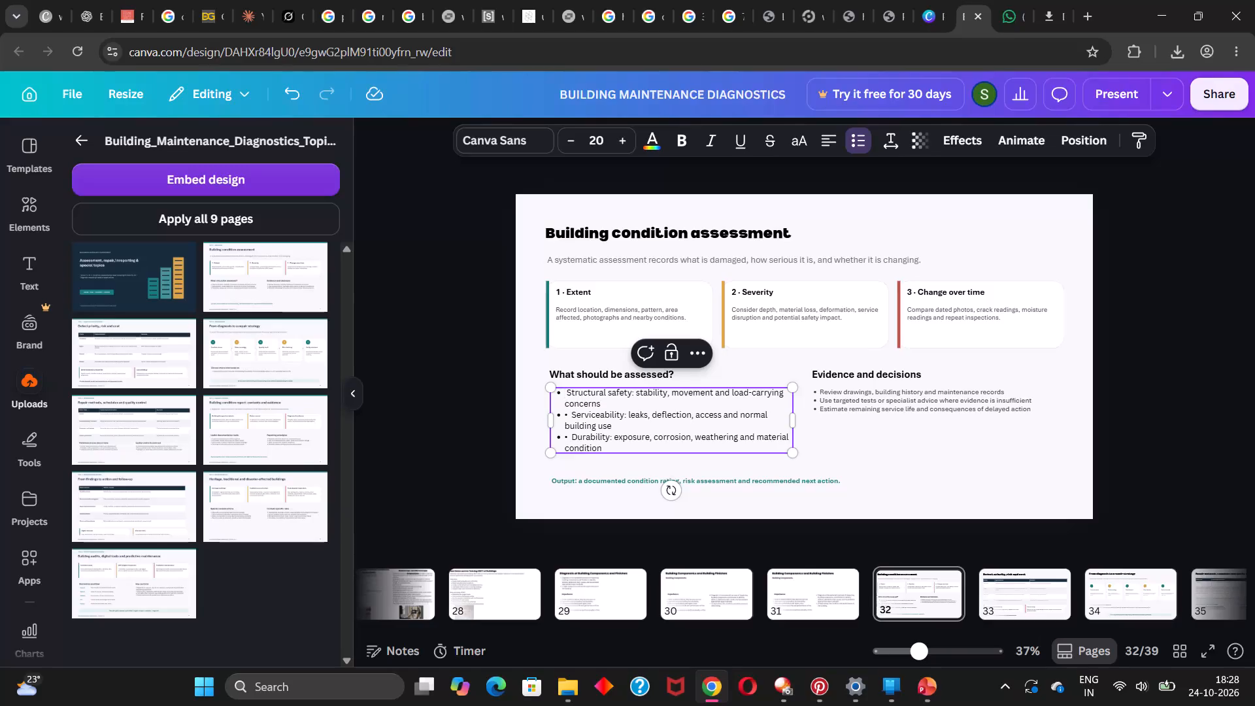
Remove the duplicate bullet characters before Serviceability and Durability in the What should be assessed? list.
key(Down)
key(Down)
key(Delete)
key(Down)
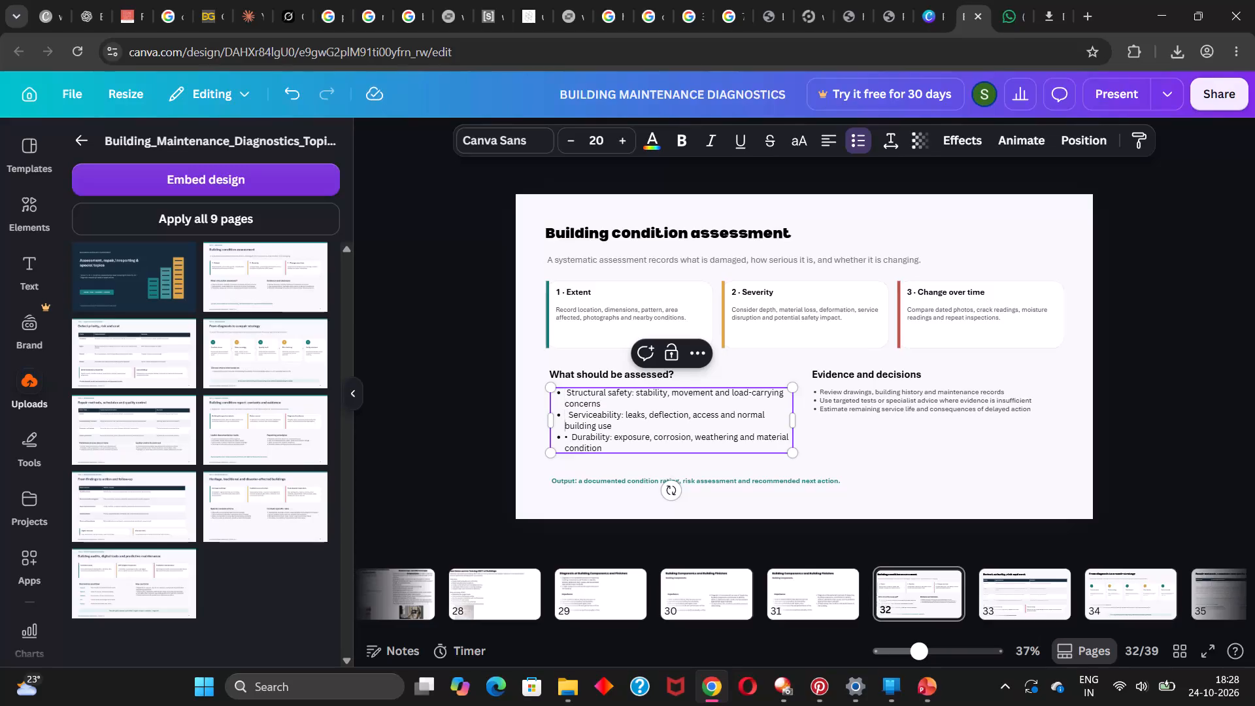
key(Down)
key(Delete)
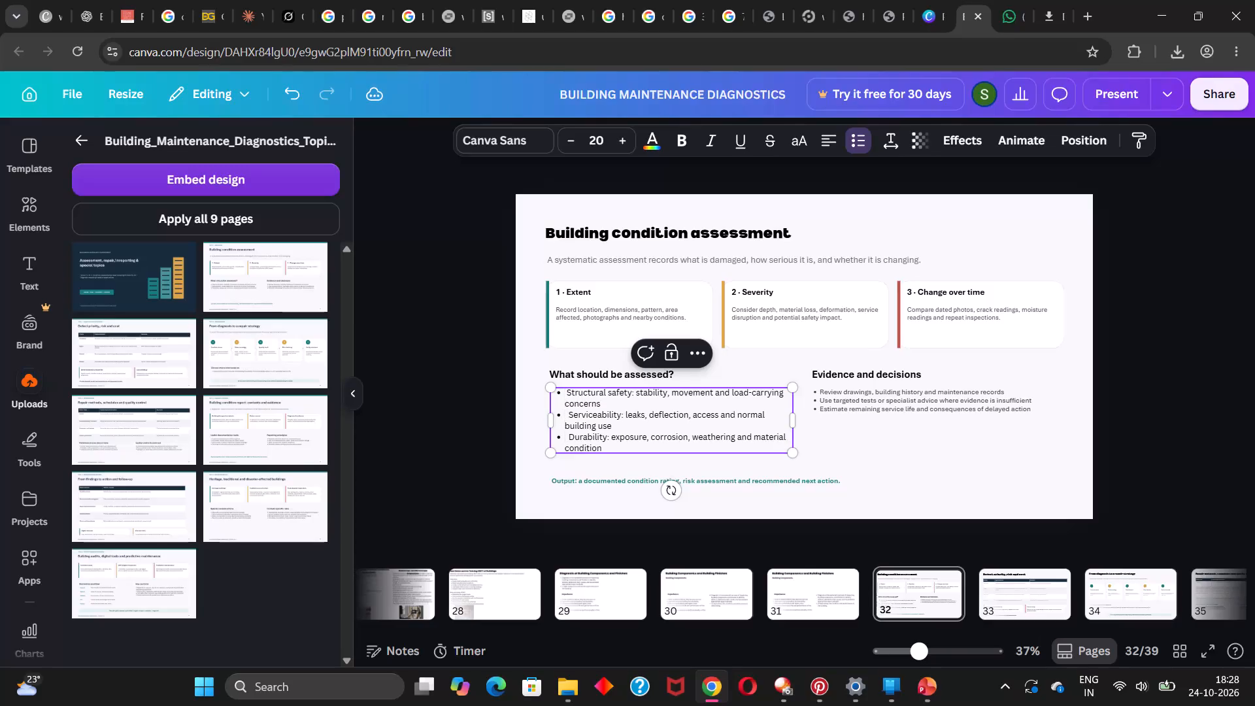
Delete the manual bullet characters before all three lines under Evidence and decisions on page 32.
click(837, 409)
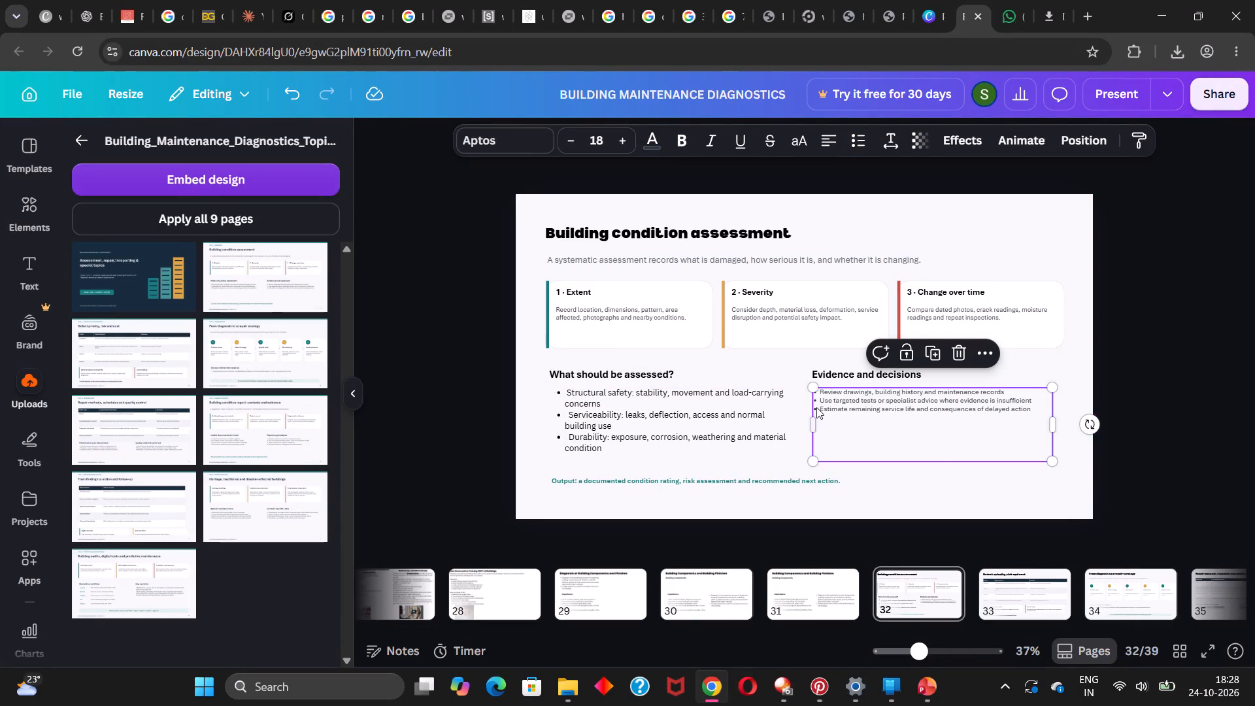
click(816, 407)
click(818, 411)
key(BackSpace)
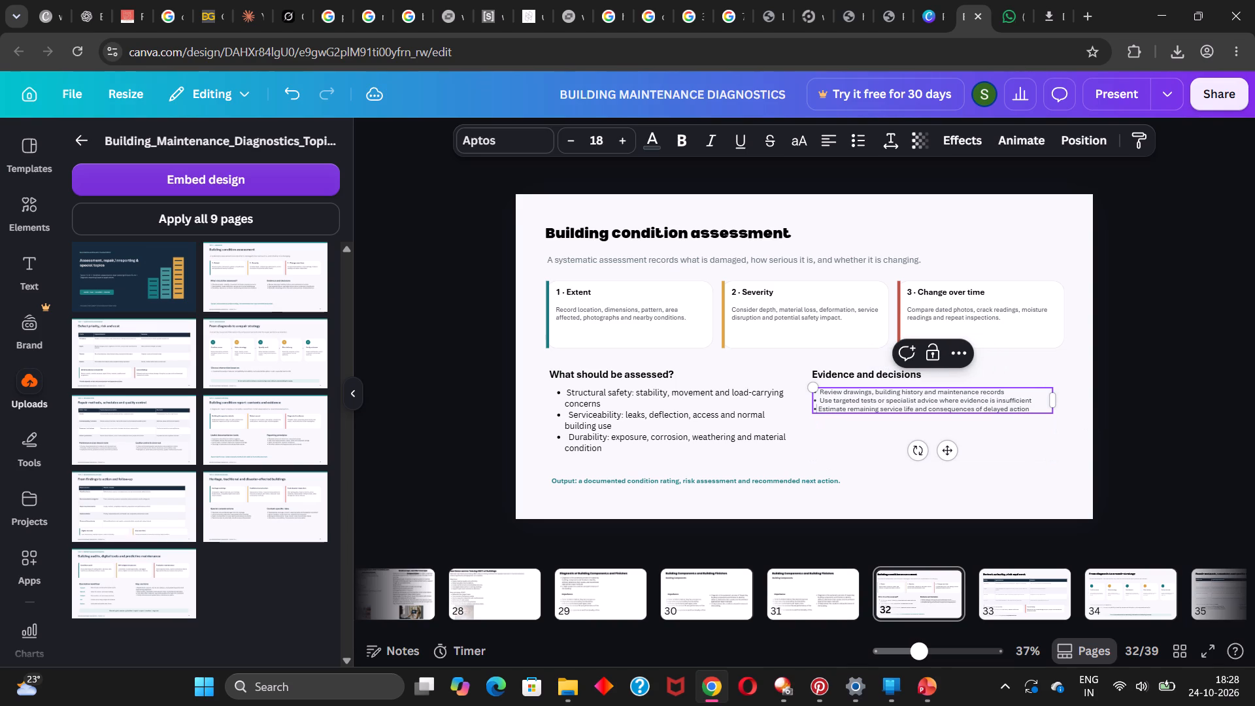
key(BackSpace)
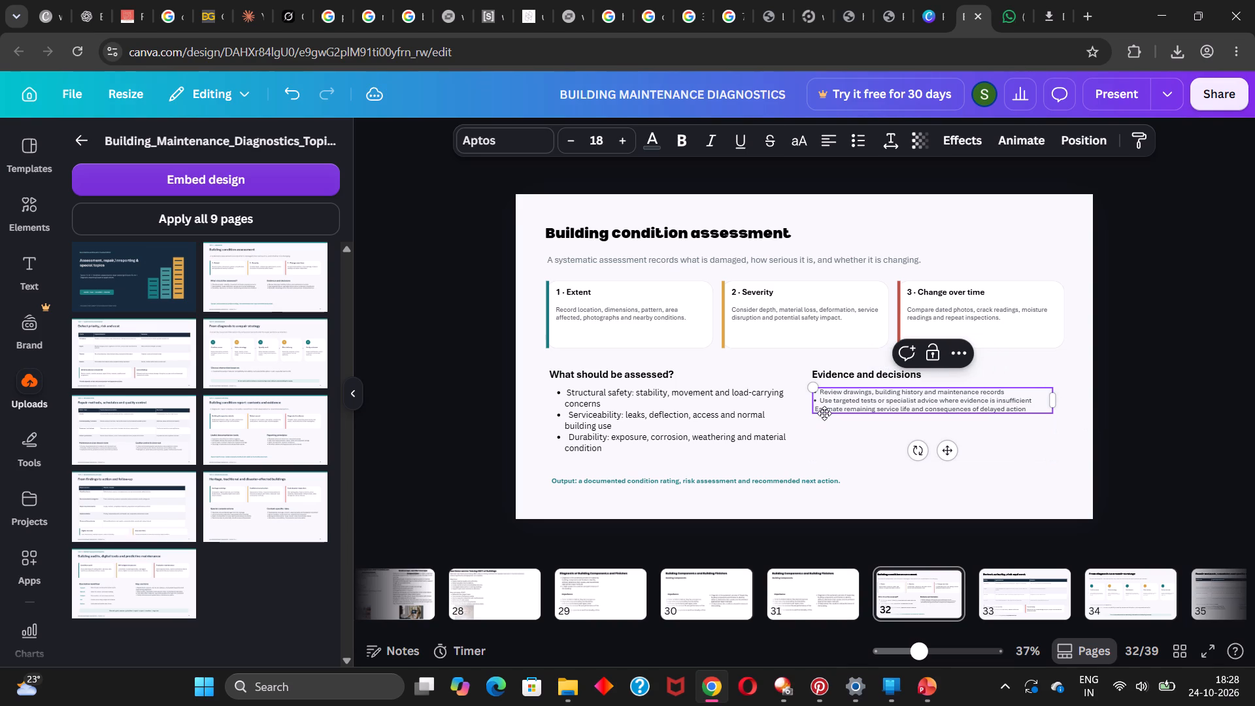
key(Up)
key(Delete)
key(Delete)
key(Up)
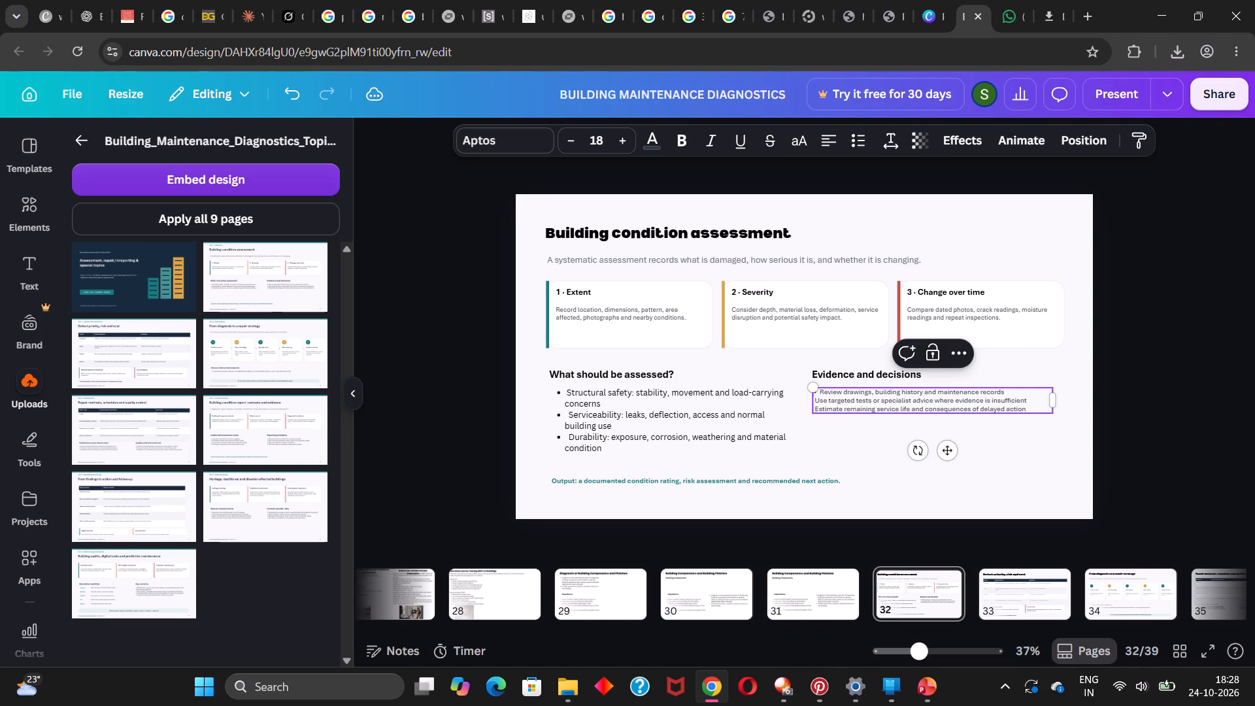
key(Delete)
key(Delete)
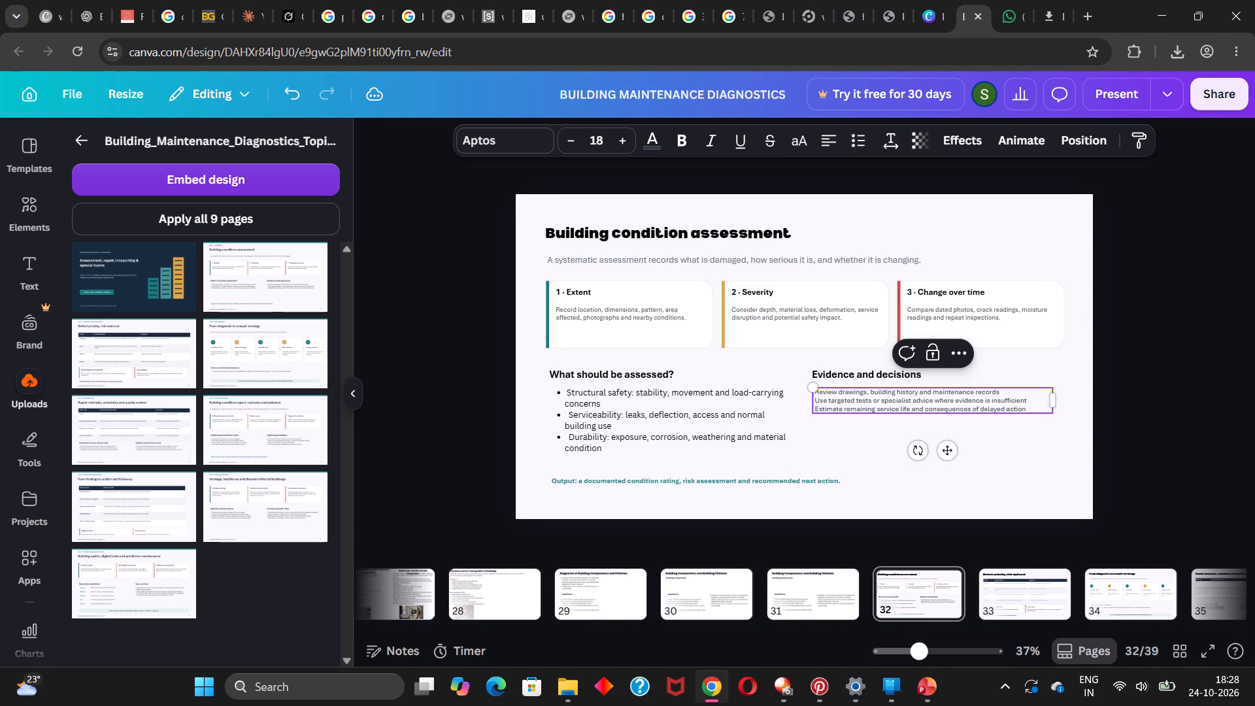
Copy the text style of the What should be assessed? bullet list onto the Evidence and decisions text.
click(649, 414)
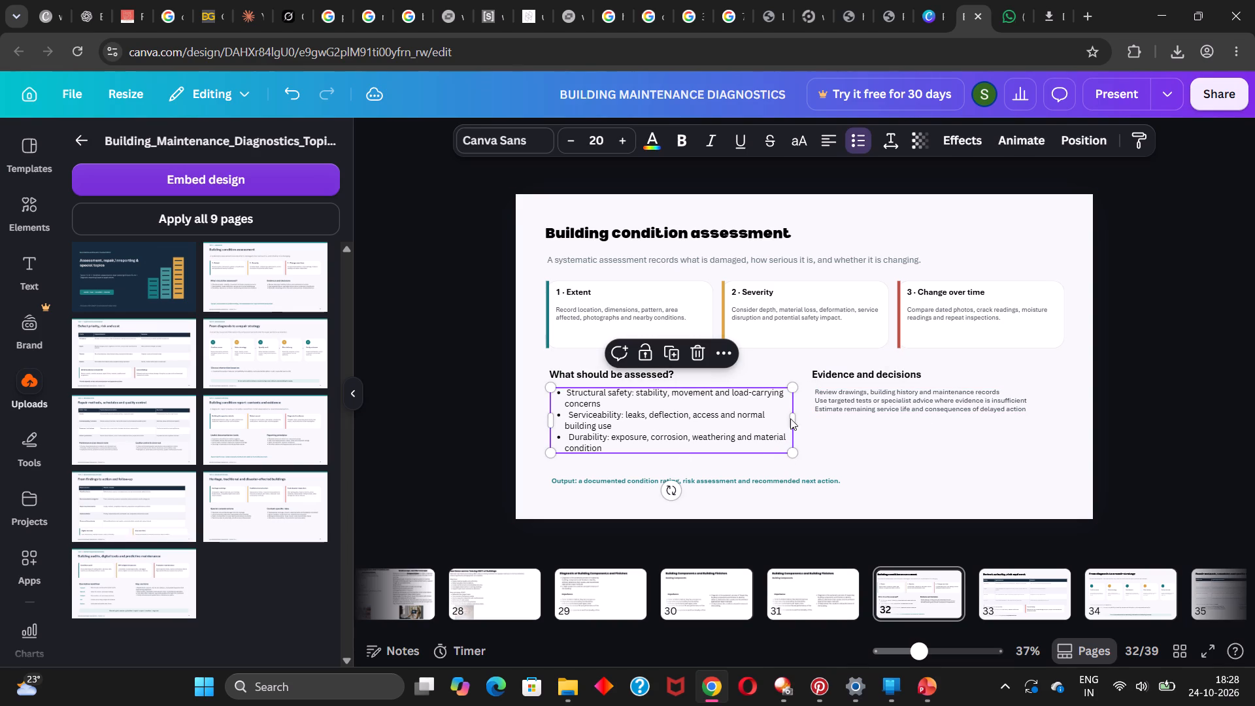
click(1145, 133)
click(872, 407)
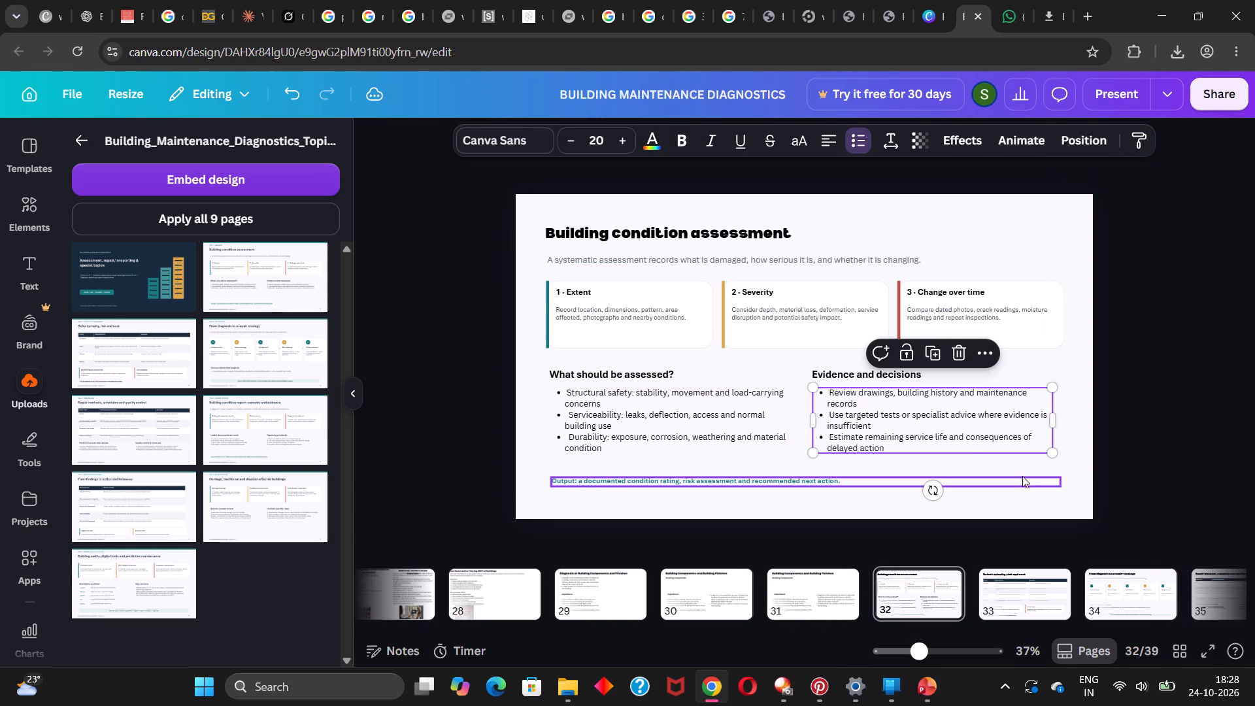
key(Escape)
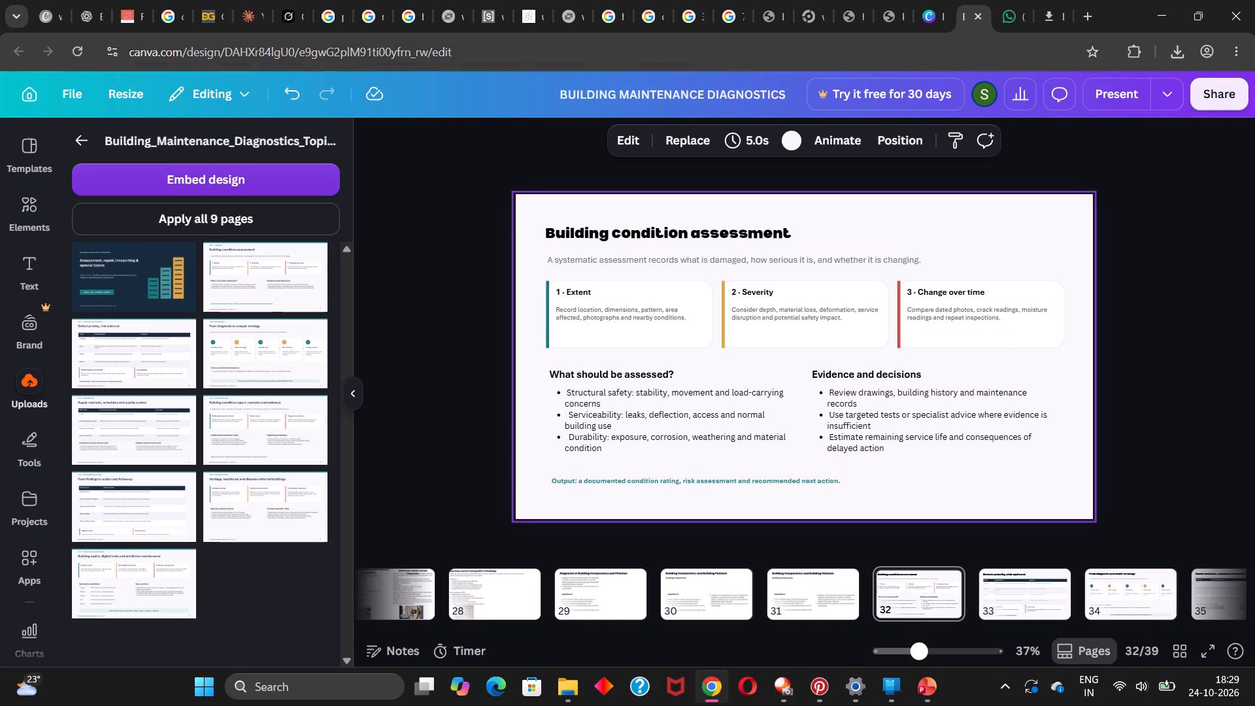
Shift both bullet lists on page 32 slightly left so their bullets line up with the headings above.
drag(603, 422, 599, 421)
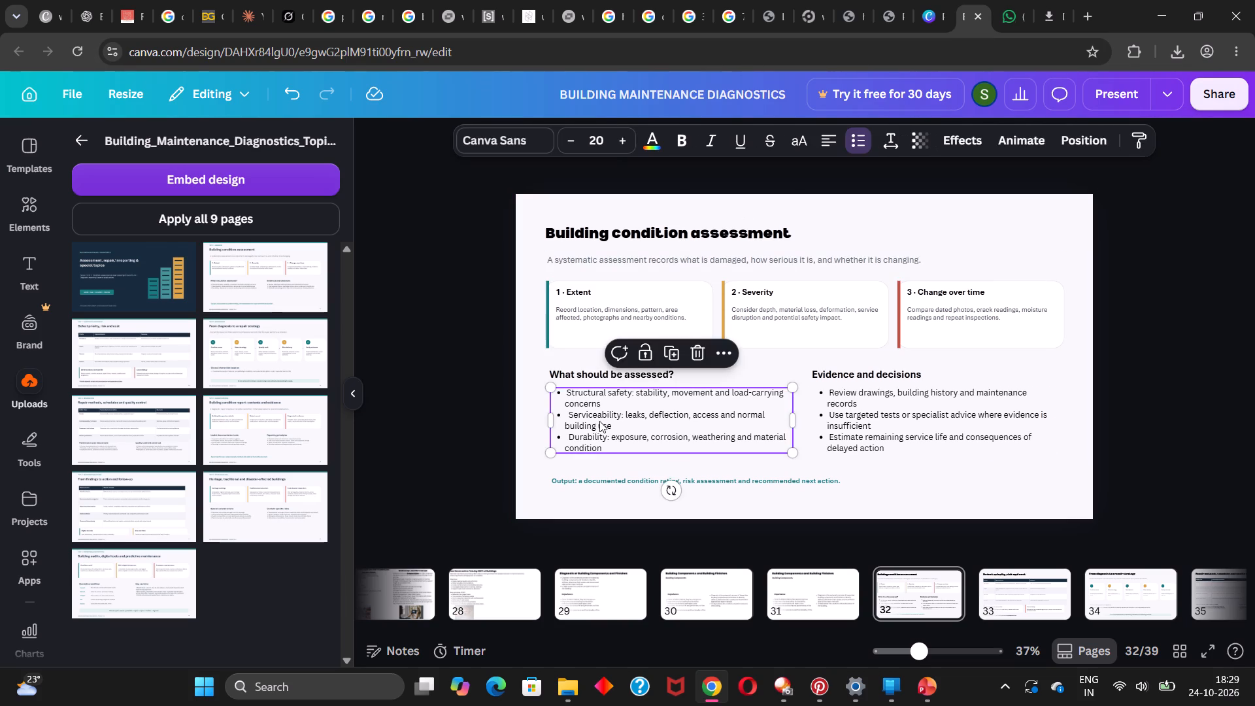
drag(599, 421, 595, 420)
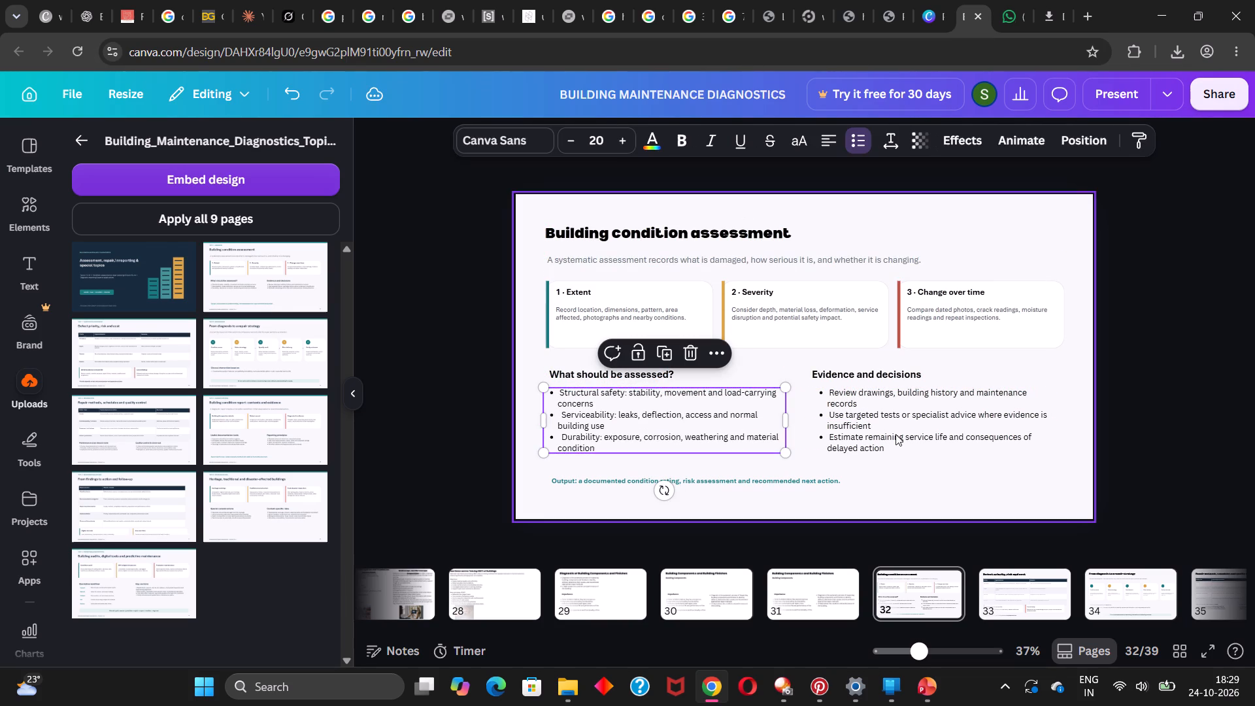
drag(892, 434, 886, 434)
click(1063, 365)
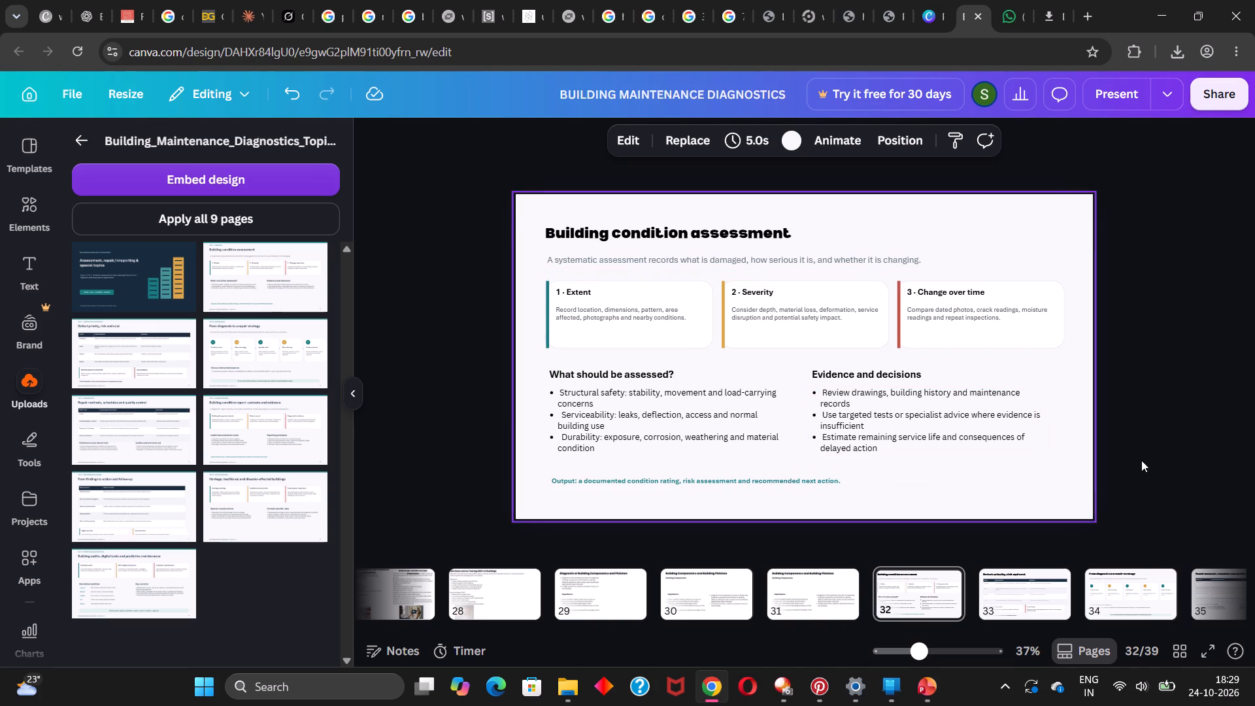
click(1172, 450)
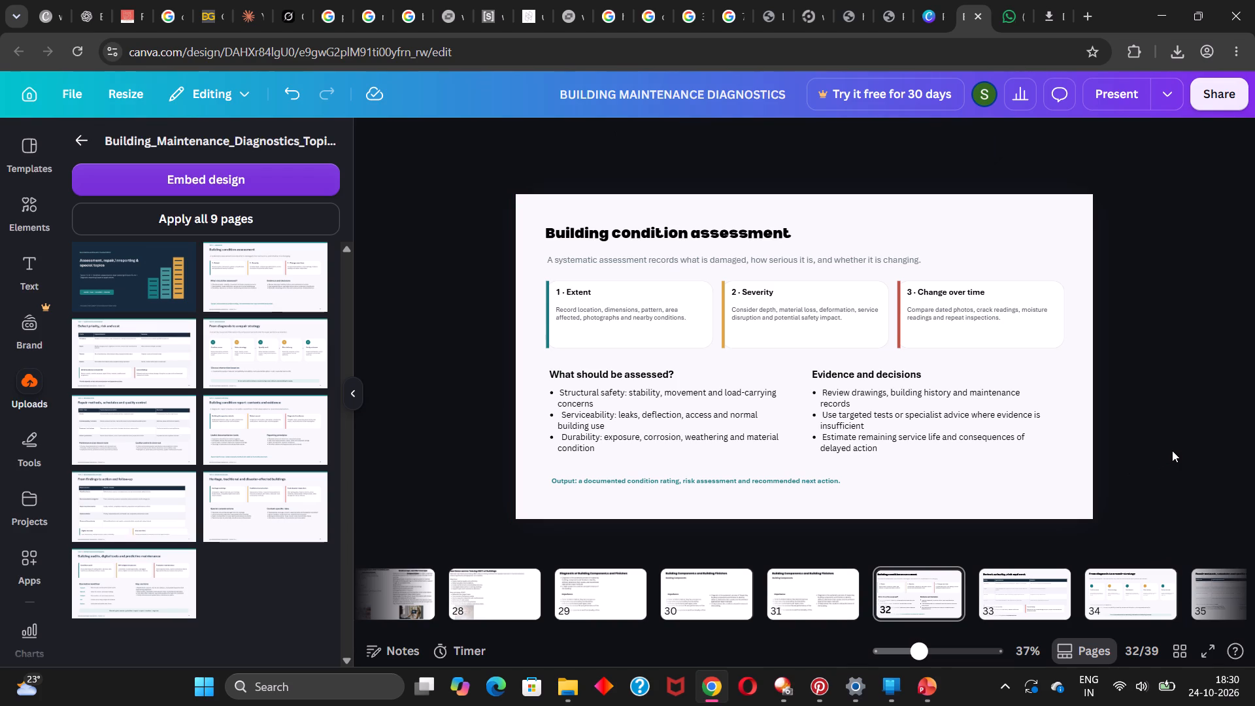
On page 33, set the font size of the Emergency label in the Priority column to 18.
key(Right)
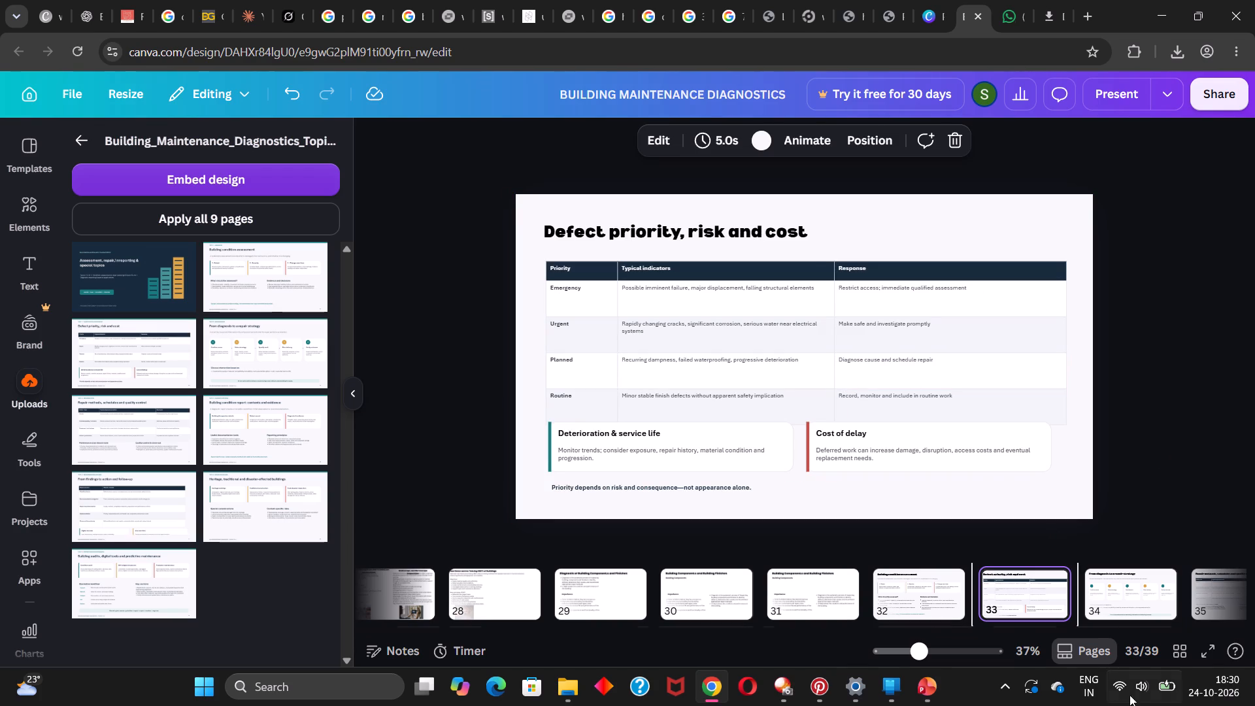
ctrl+scroll(657, 331, up, 3)
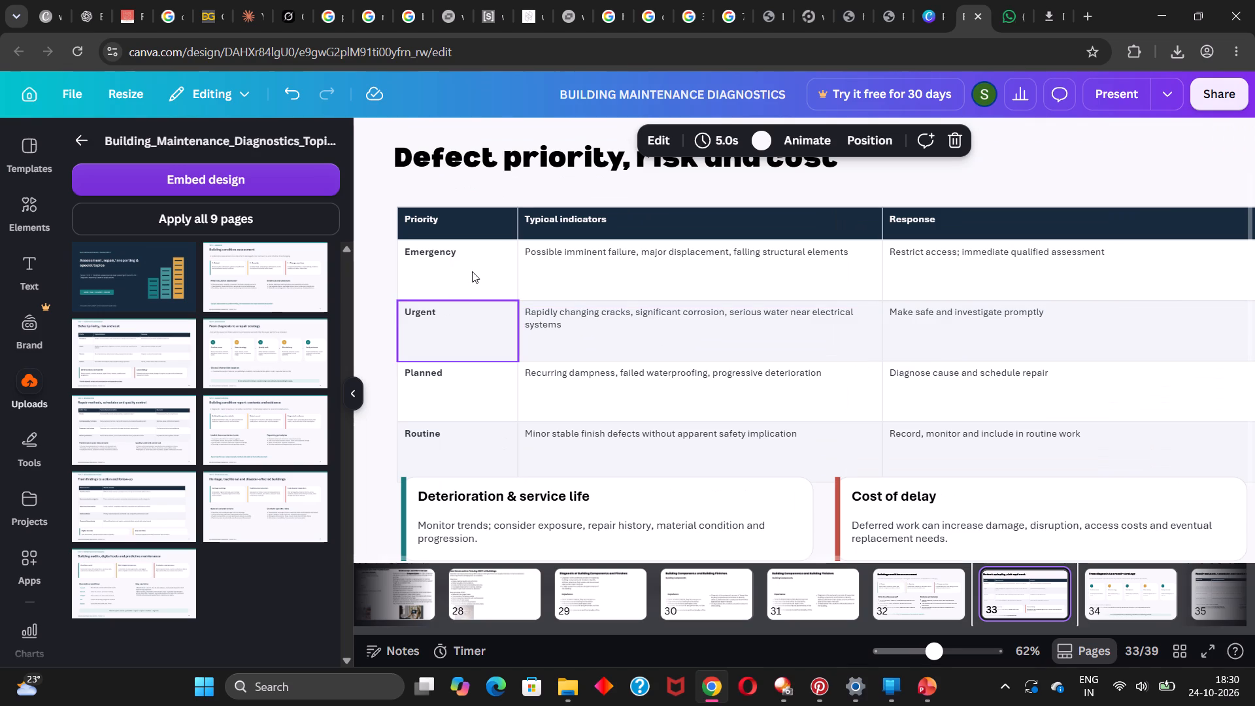
click(472, 271)
click(627, 140)
click(627, 140)
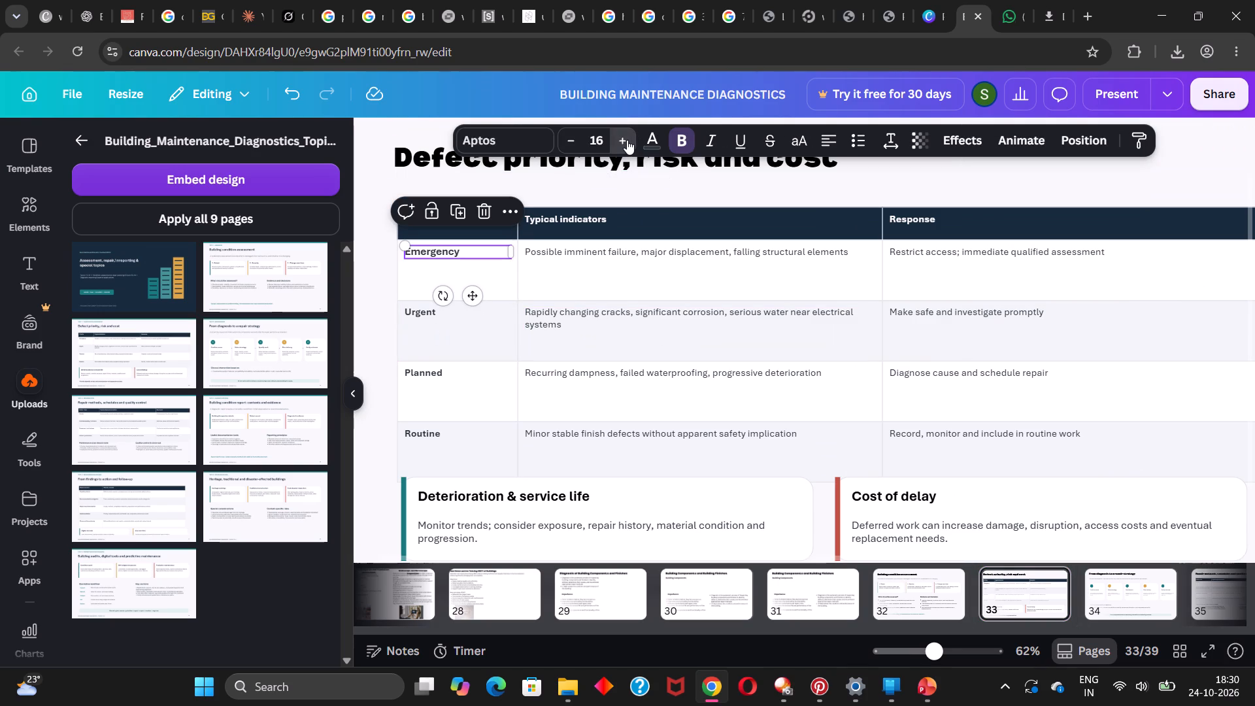
click(627, 140)
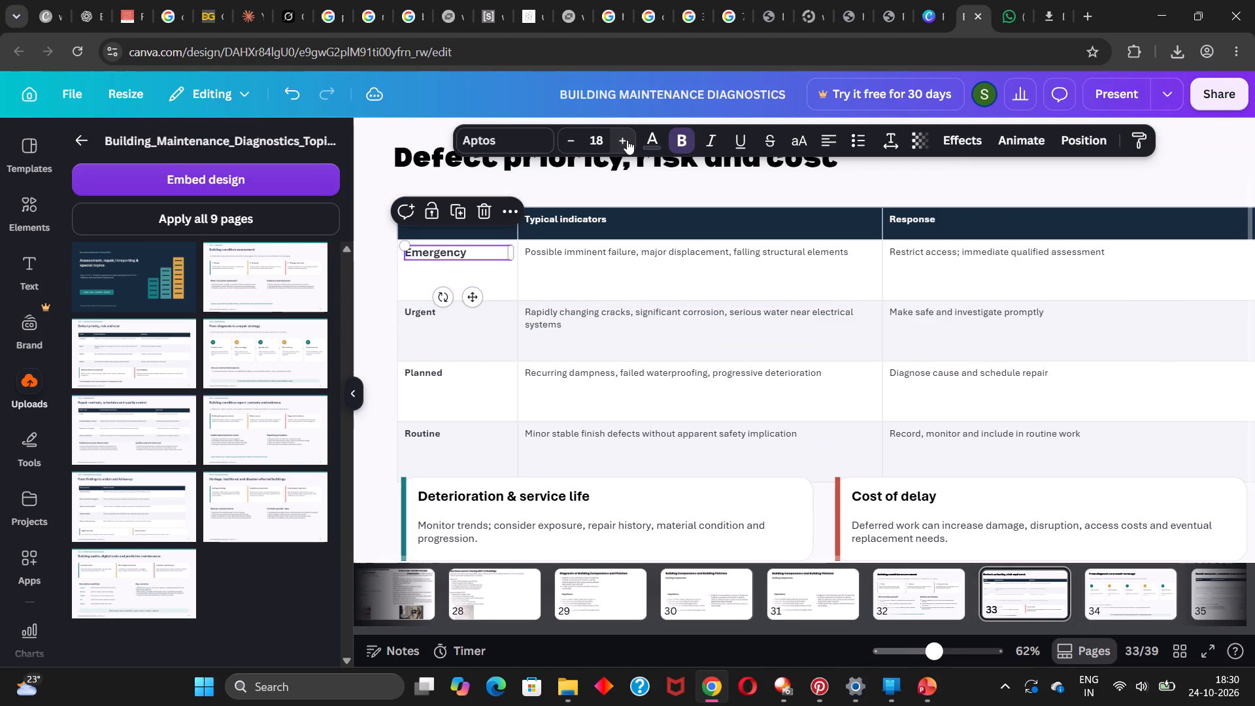
Copy the Emergency label's text style onto the Urgent, Planned and Routine labels in the Priority column.
click(1143, 140)
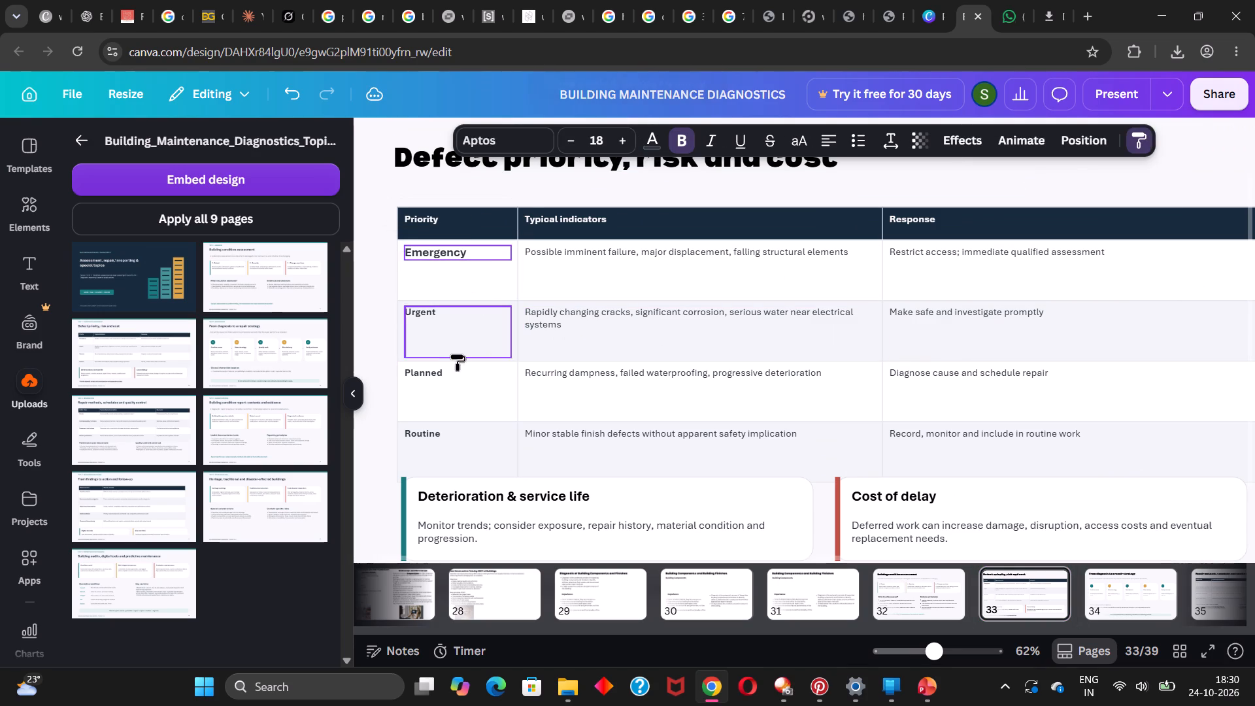
click(458, 348)
click(1139, 143)
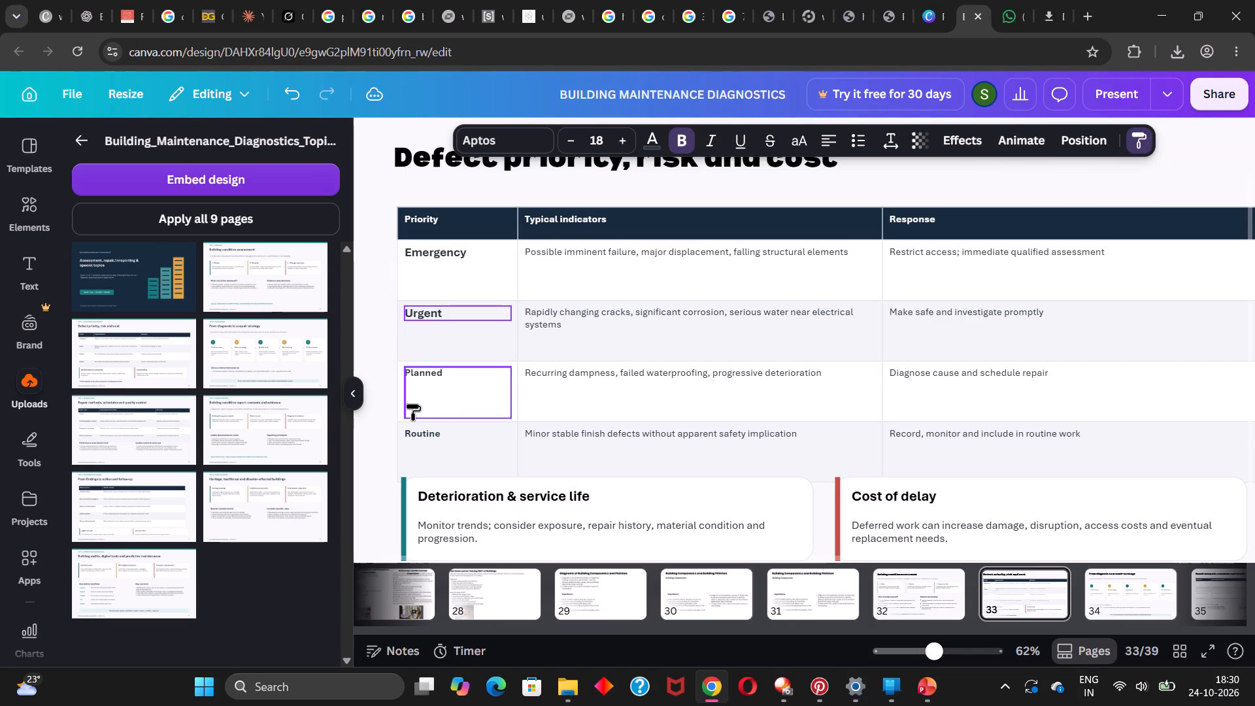
click(419, 394)
click(1141, 140)
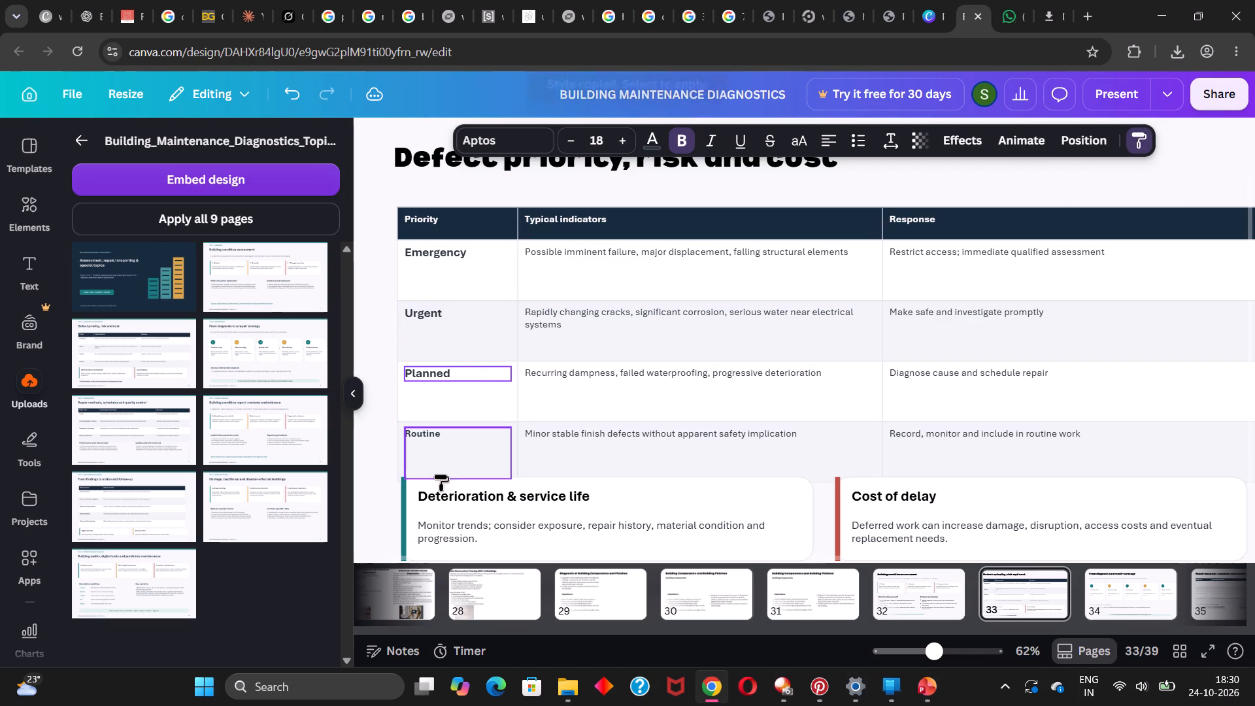
click(446, 450)
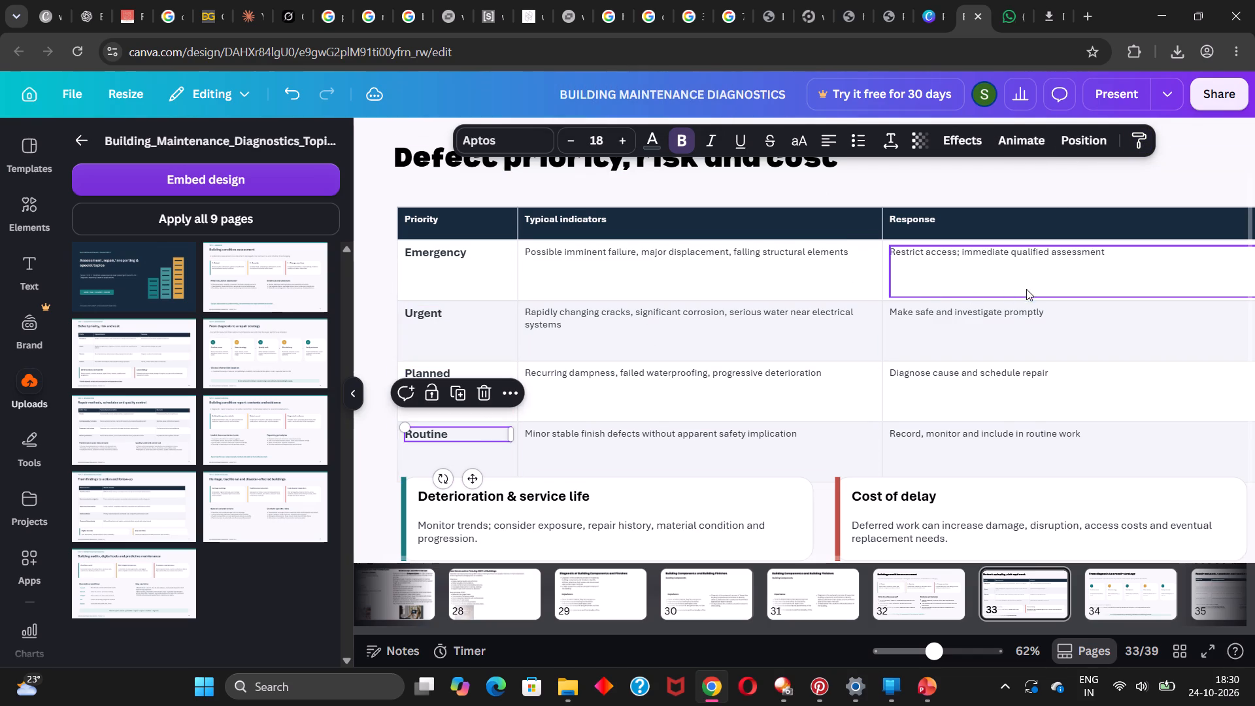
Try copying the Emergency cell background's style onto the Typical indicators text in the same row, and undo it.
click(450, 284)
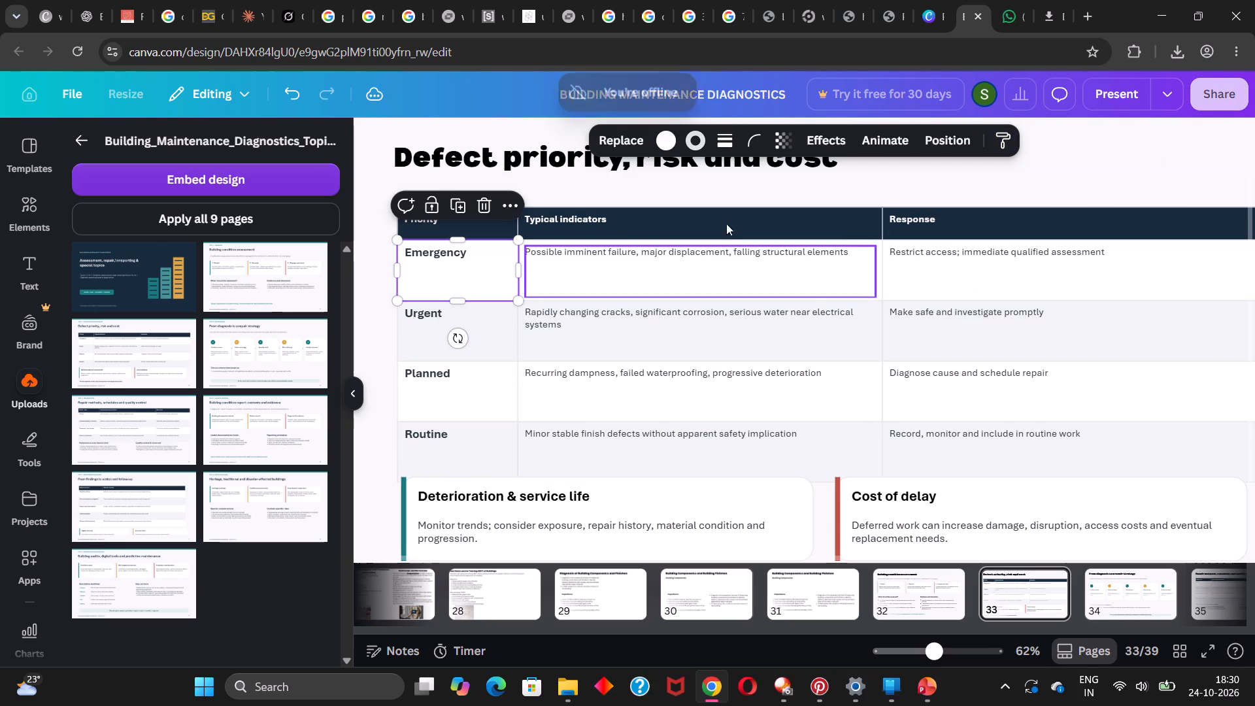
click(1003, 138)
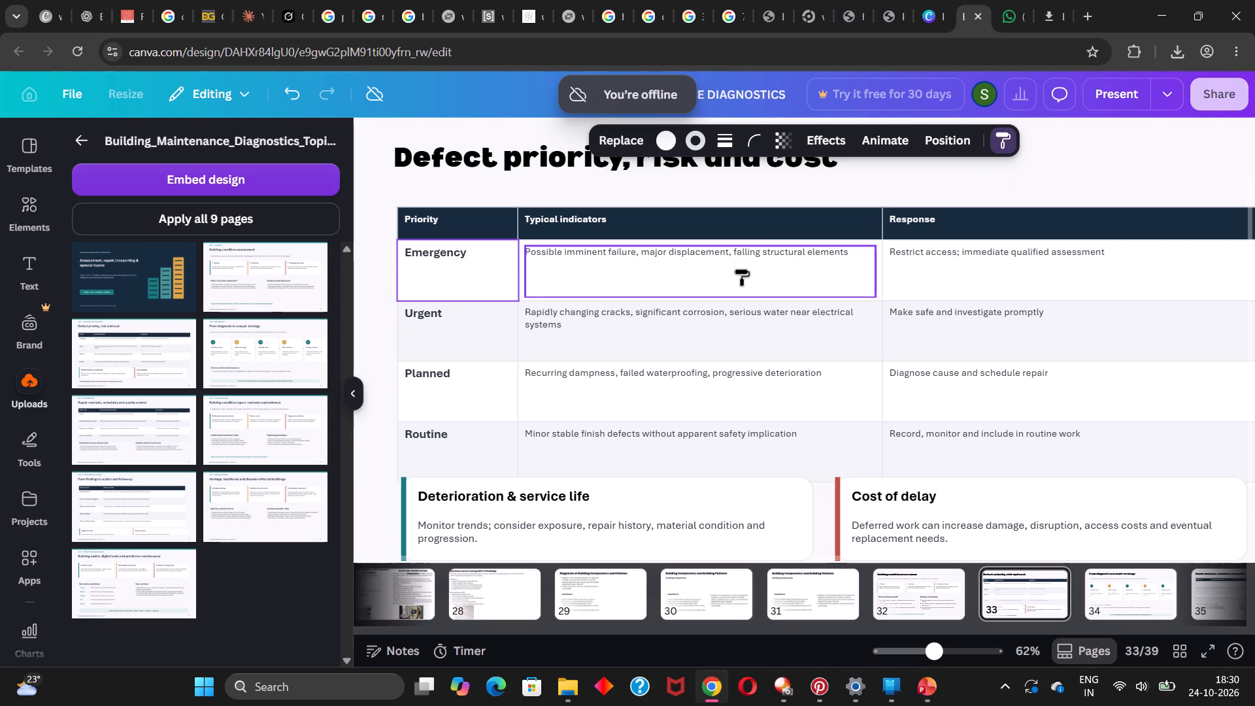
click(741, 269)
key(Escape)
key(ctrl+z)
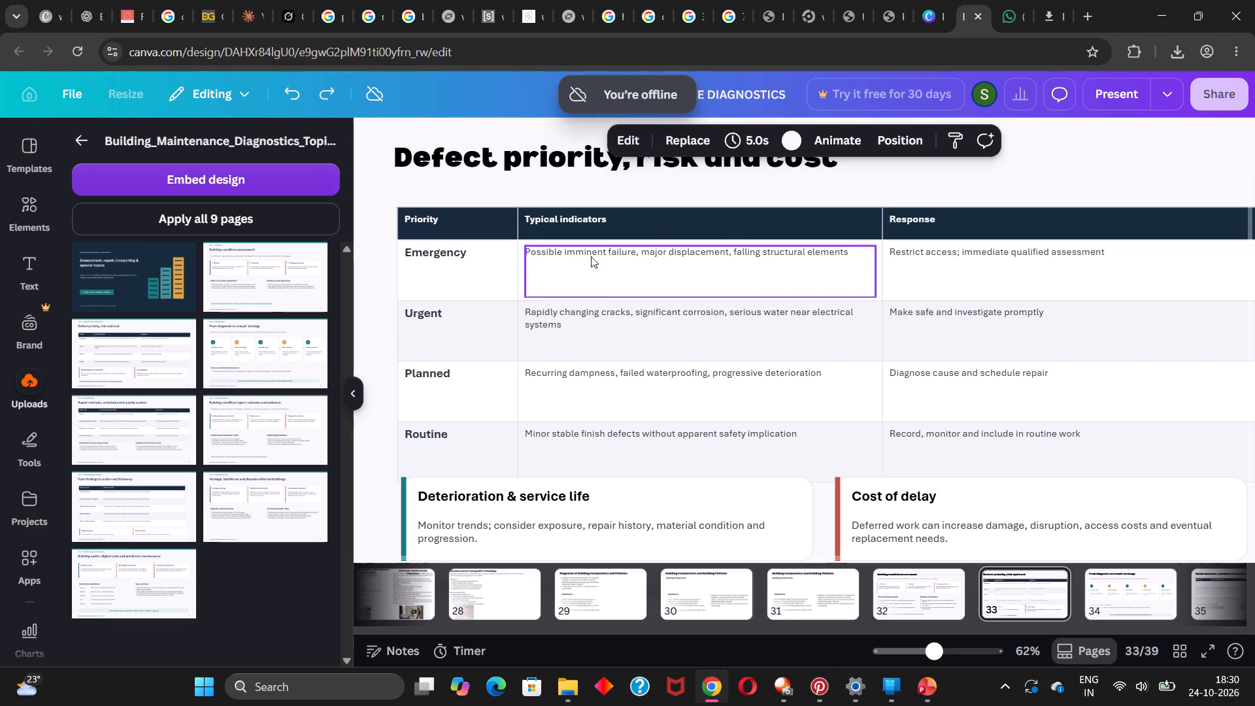
Set the font size of the Emergency row's Typical indicators text to 18.
click(572, 253)
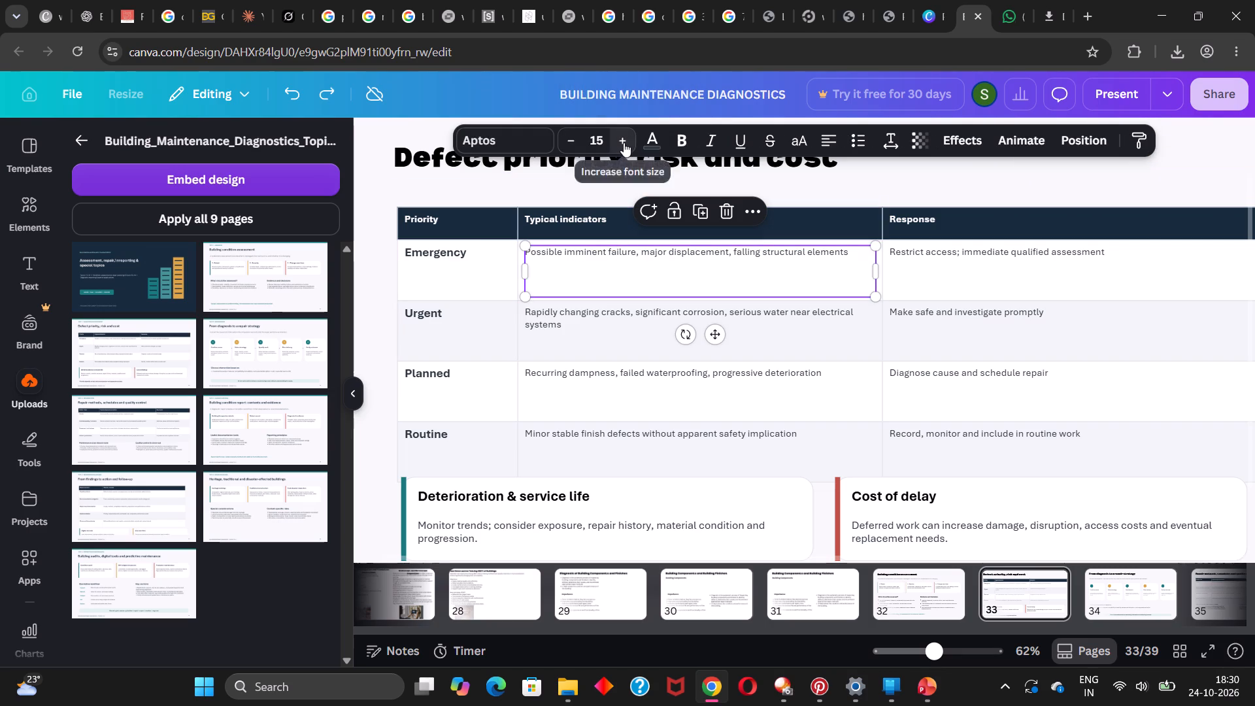
click(624, 143)
click(624, 143)
click(624, 143)
click(624, 143)
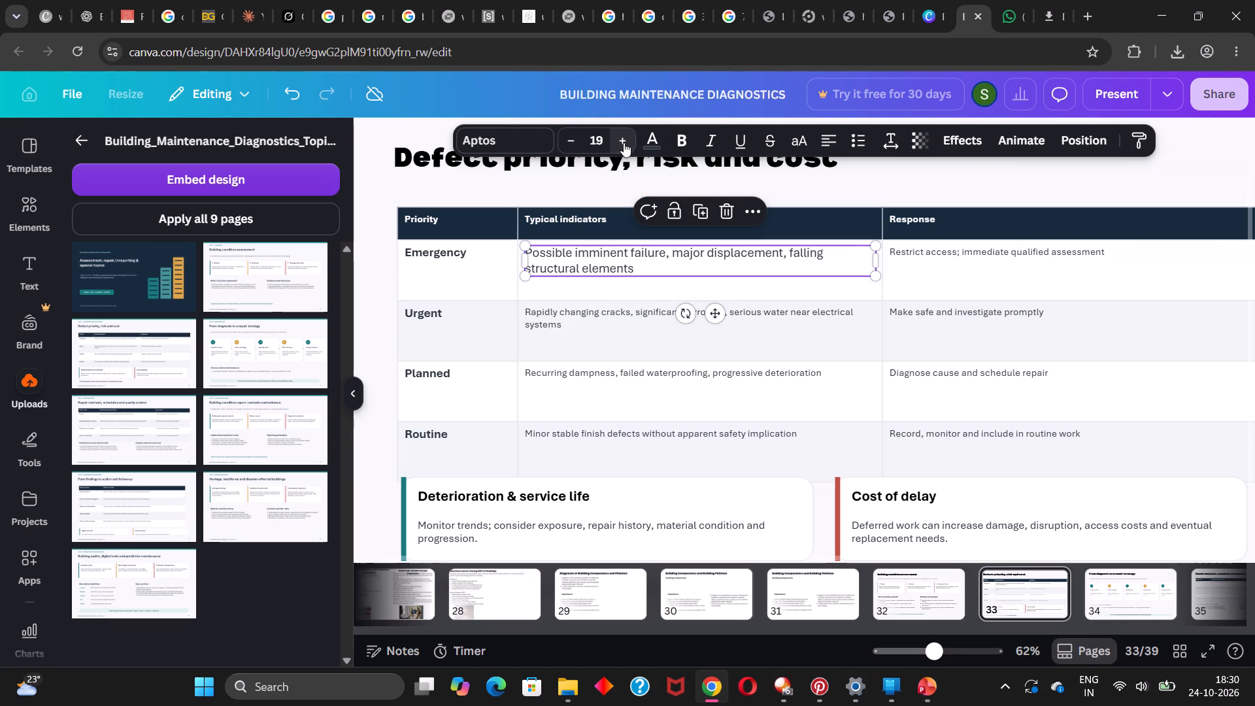
click(569, 147)
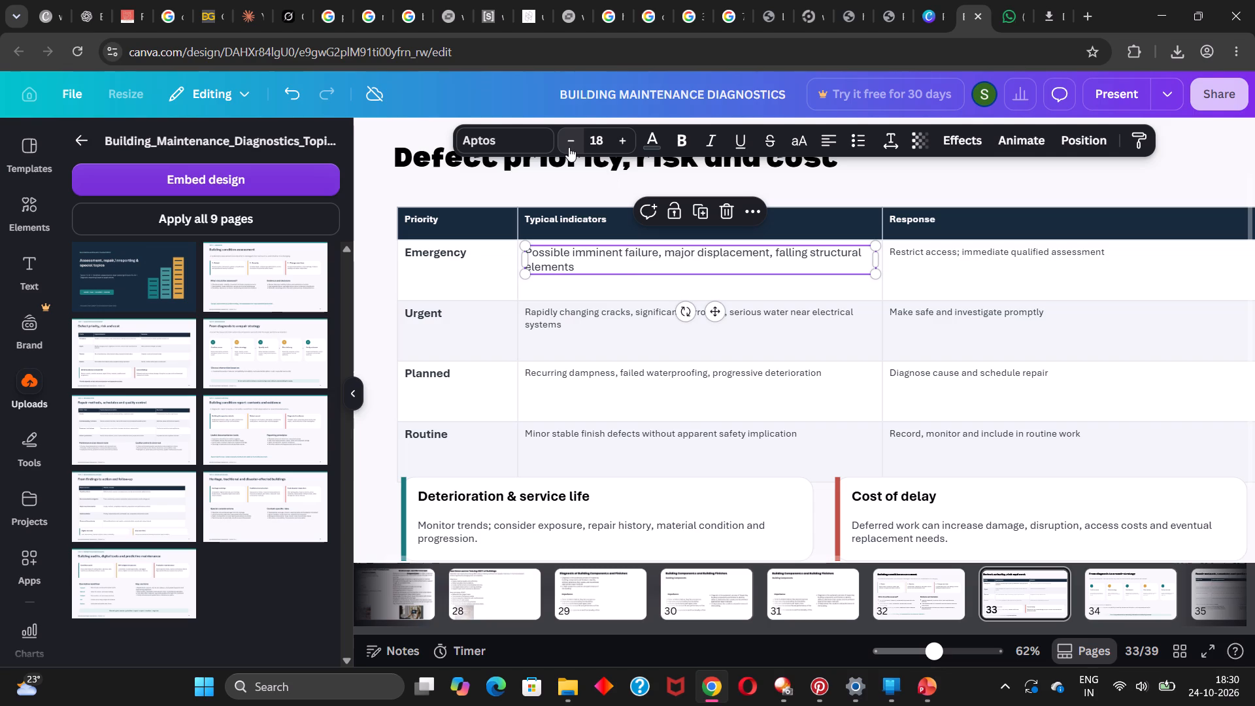
Copy the Emergency row's Typical indicators text style onto the Typical indicators text of the Urgent, Planned and Routine rows.
click(1141, 137)
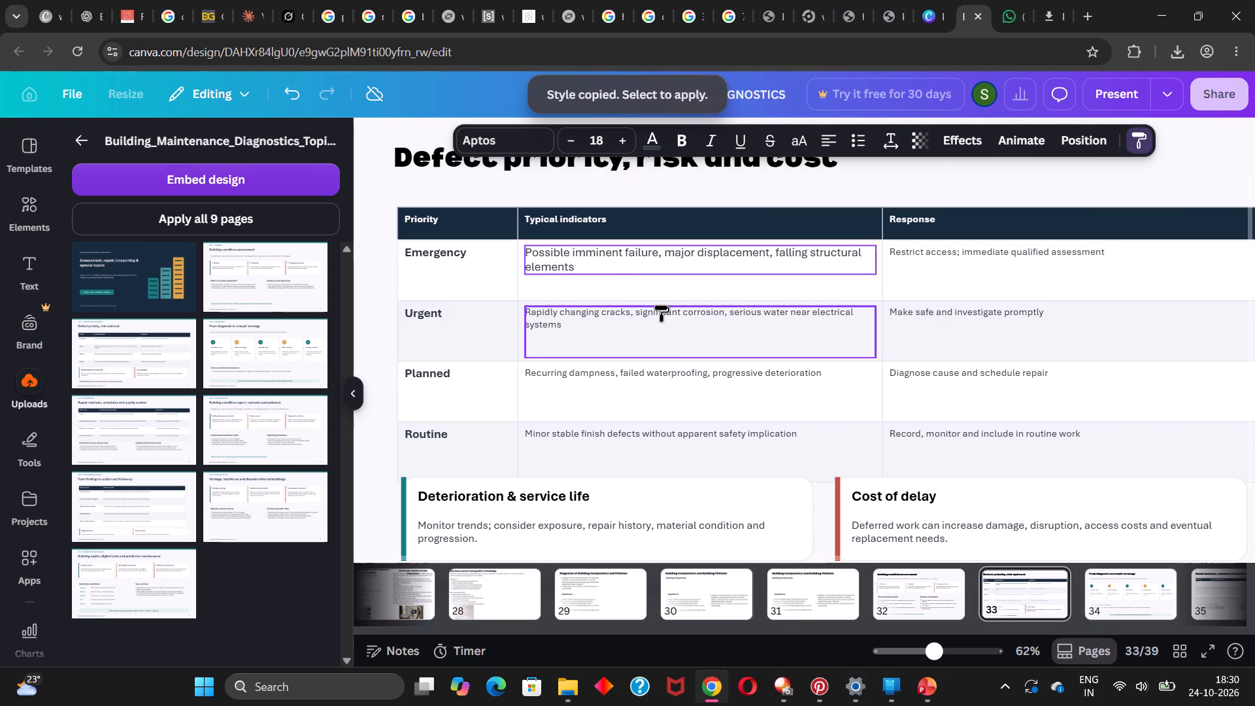
click(661, 305)
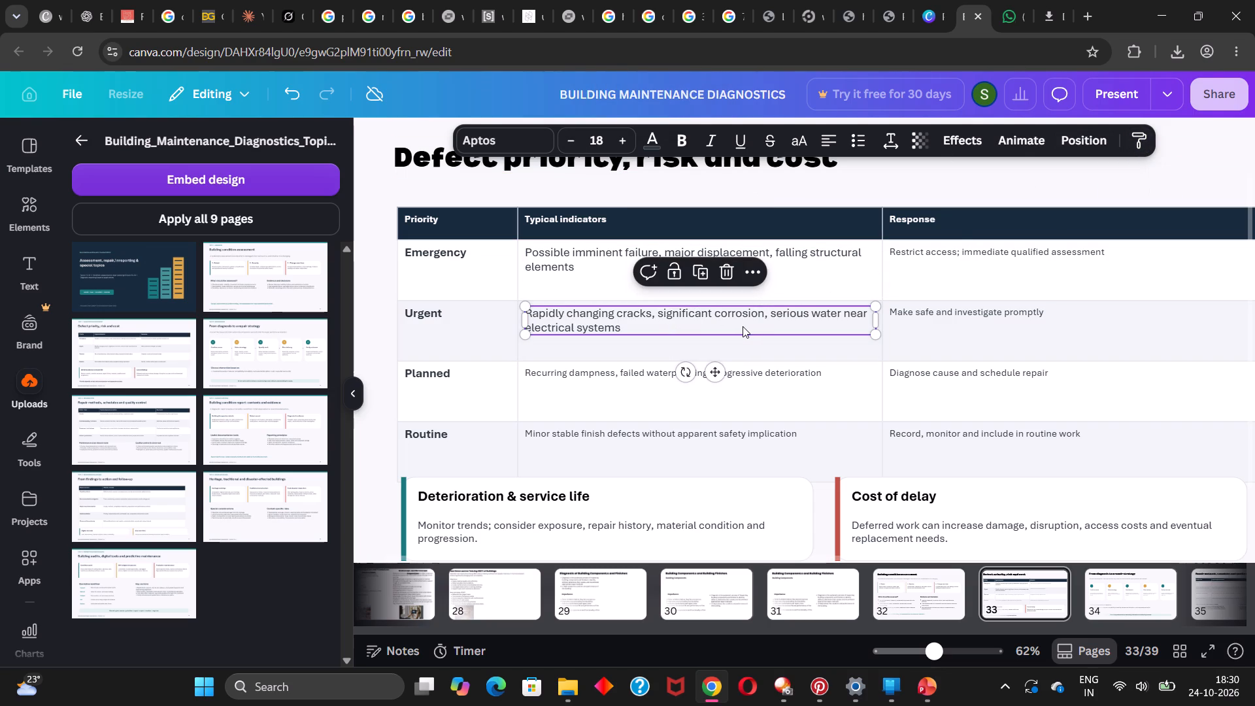
key(ctrl+alt+c)
click(639, 372)
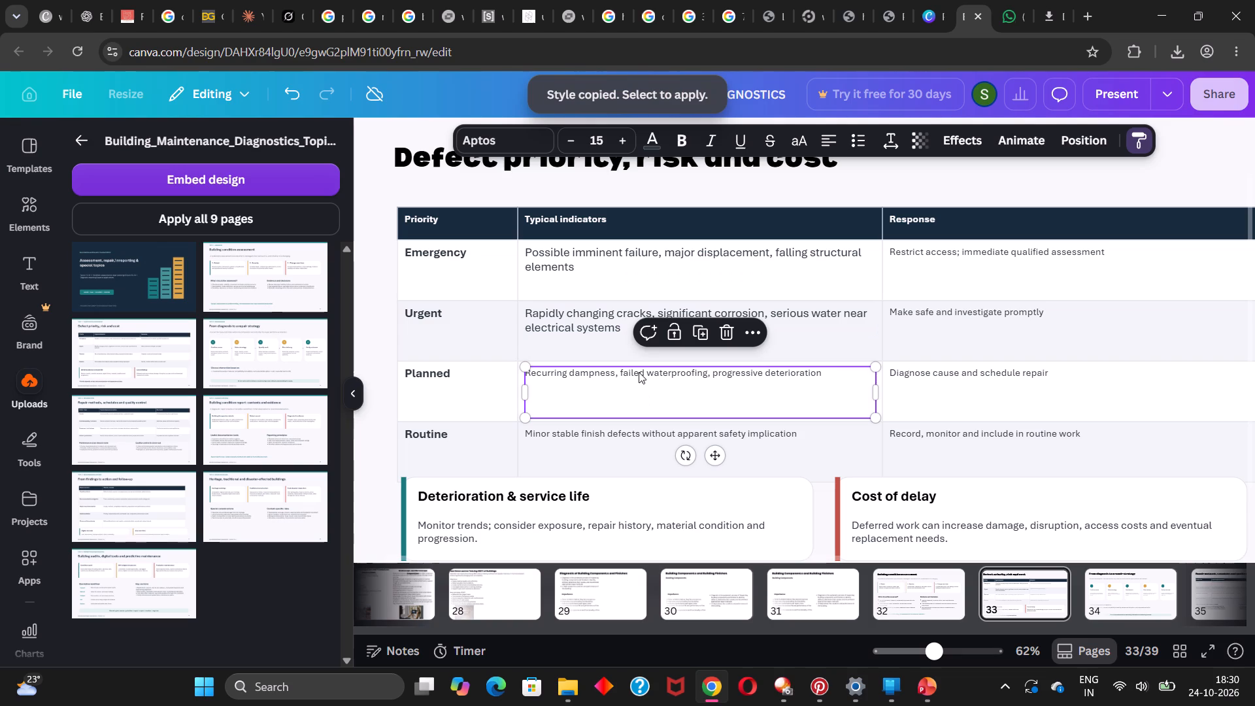
key(ctrl+alt+v)
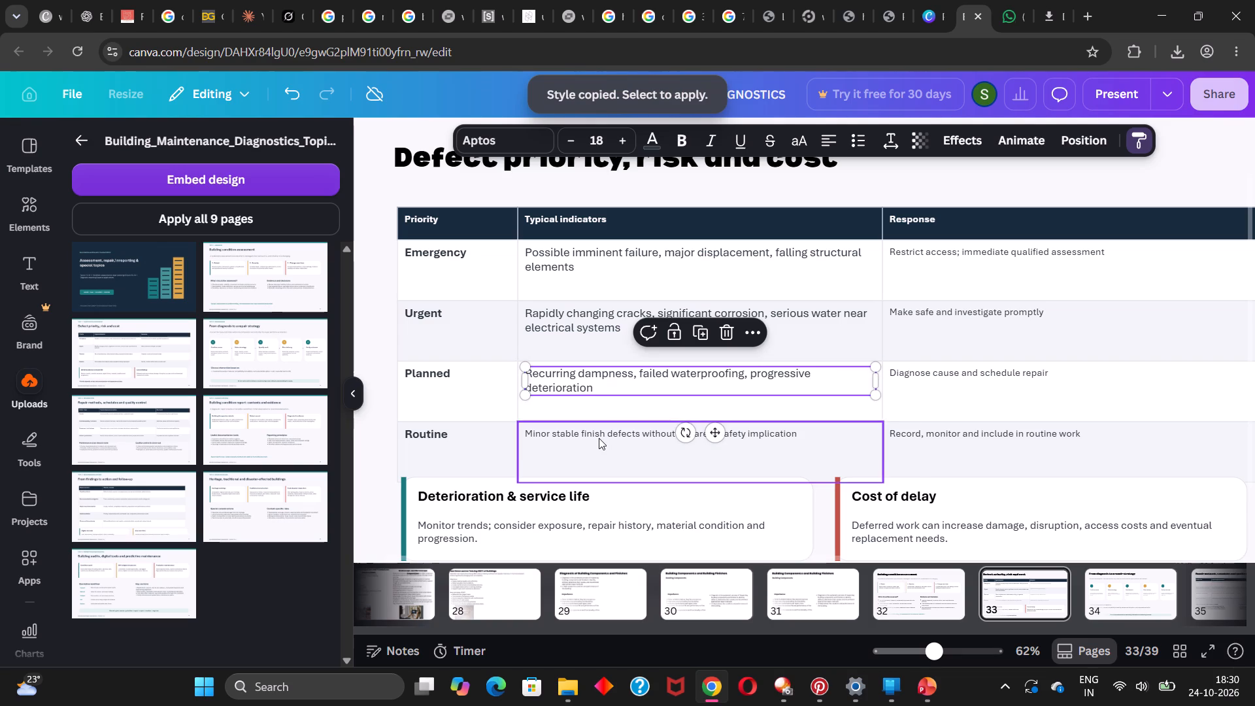
click(599, 438)
key(ctrl+alt+v)
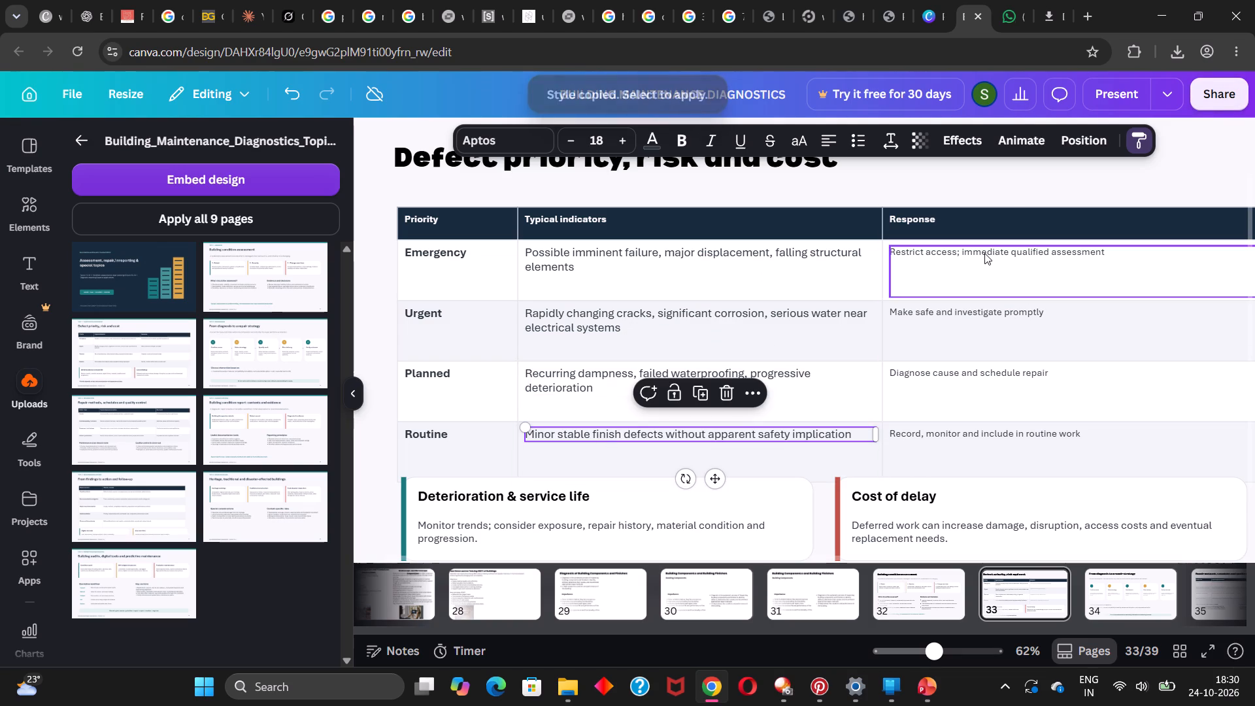
Apply the copied Typical indicators text style to the Response texts of the Emergency, Urgent, Planned and Routine rows.
click(984, 253)
key(ctrl+alt+v)
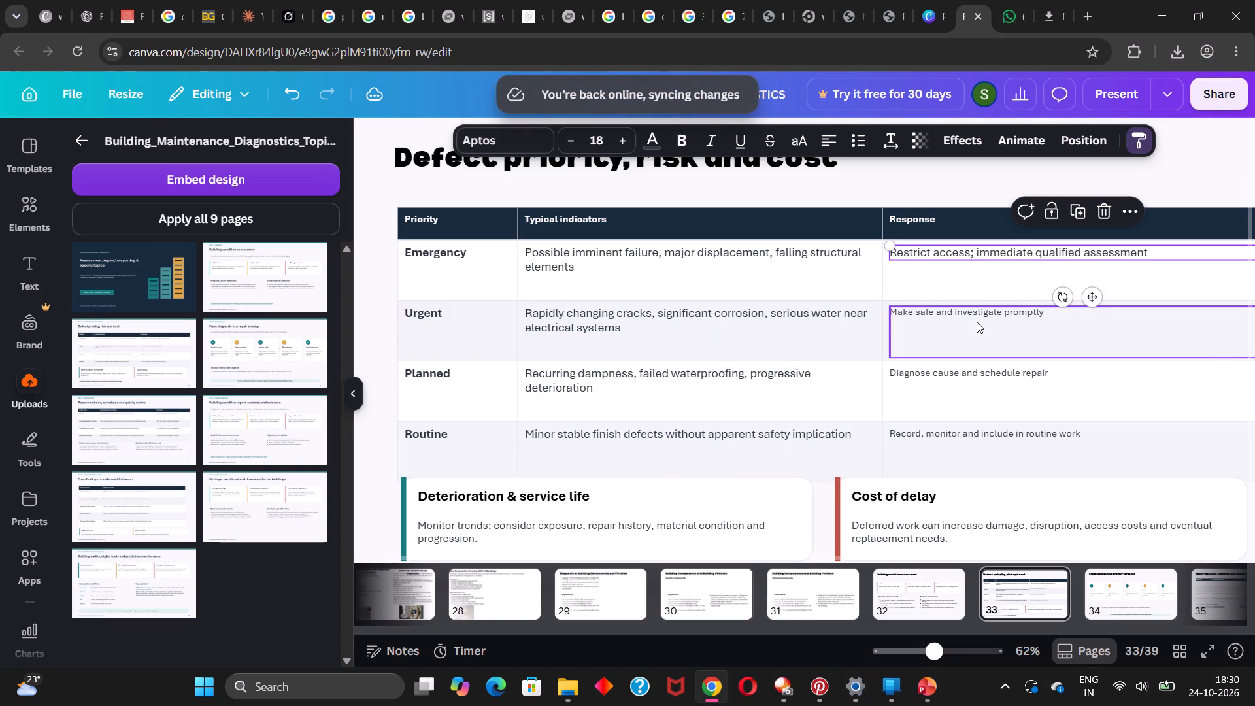
click(977, 322)
key(ctrl+alt+v)
key(ctrl+alt+g)
click(924, 371)
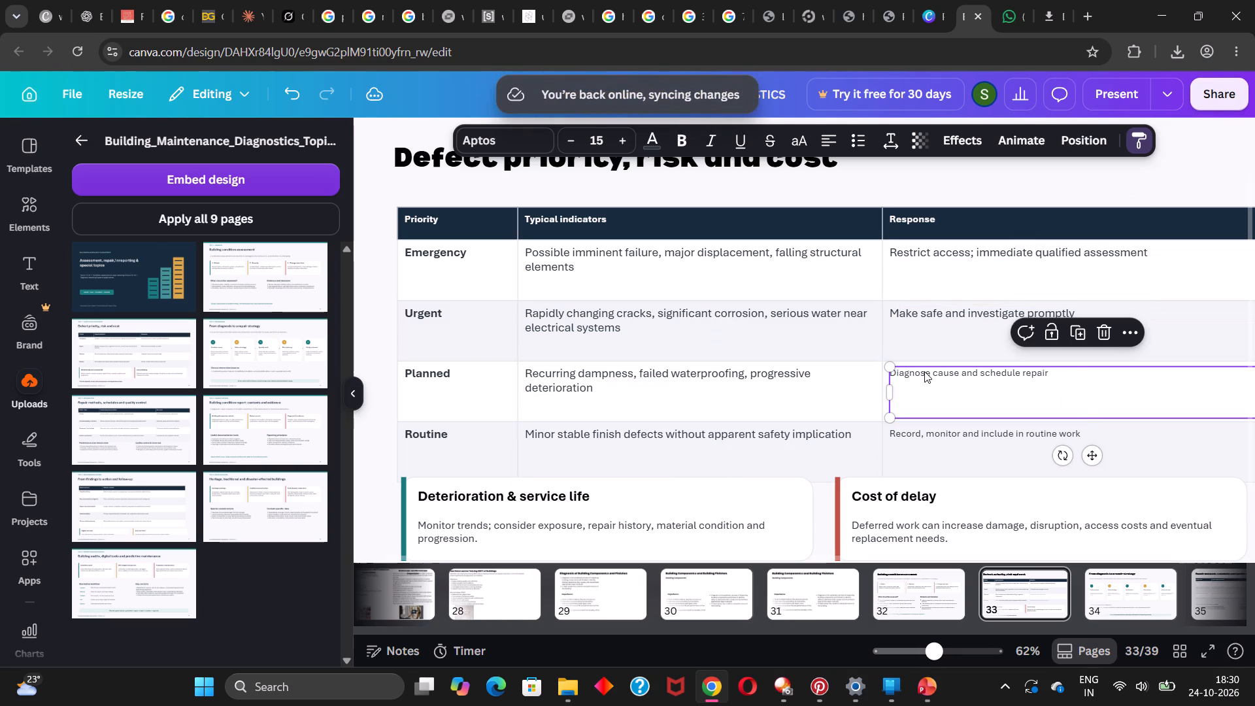
key(ctrl+alt+v)
click(917, 432)
key(ctrl+alt+v)
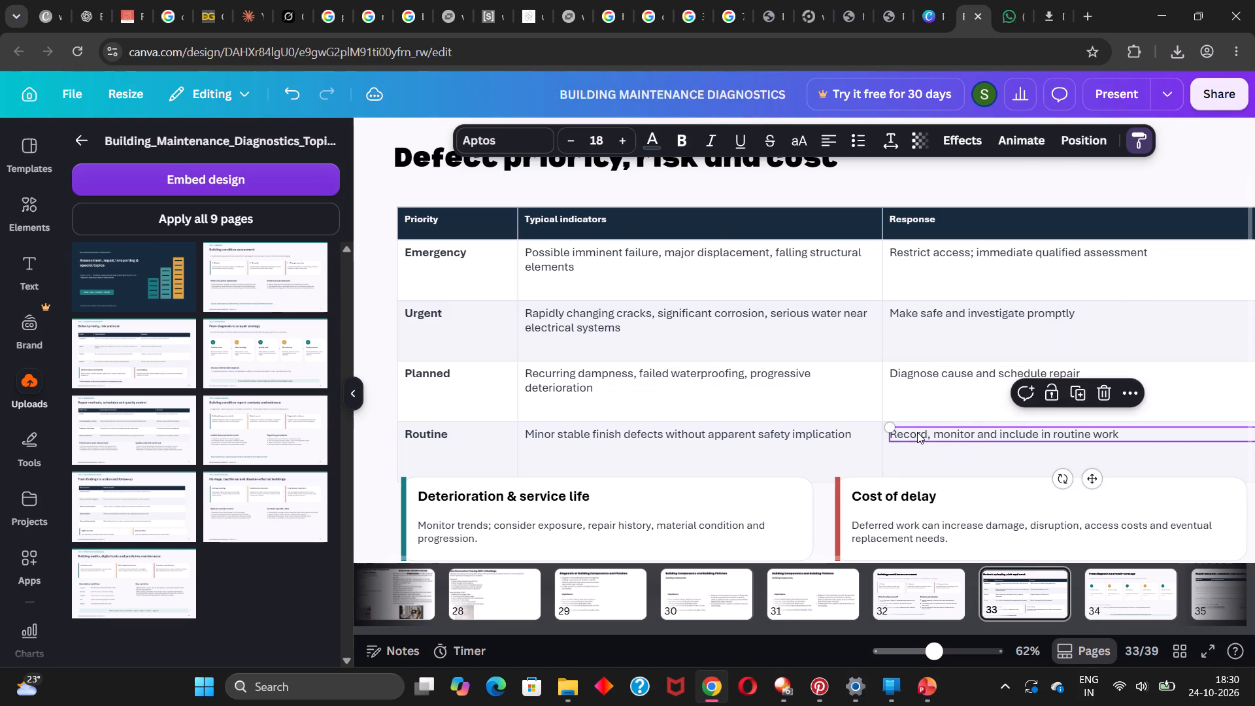
Move the Deterioration & service life and Cost of delay cards, with their texts and accent bars, slightly down, clear of the table.
scroll(917, 432, down, 2)
ctrl+scroll(917, 432, down, 2)
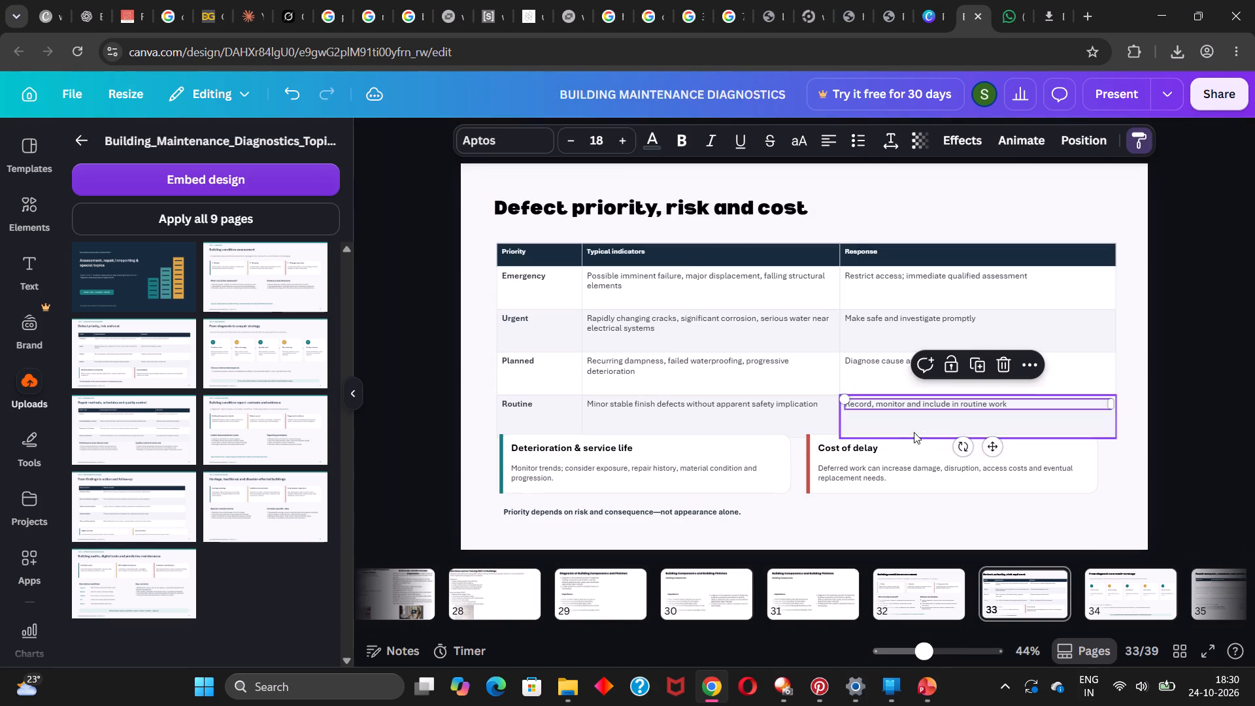
ctrl+scroll(527, 485, up, 4)
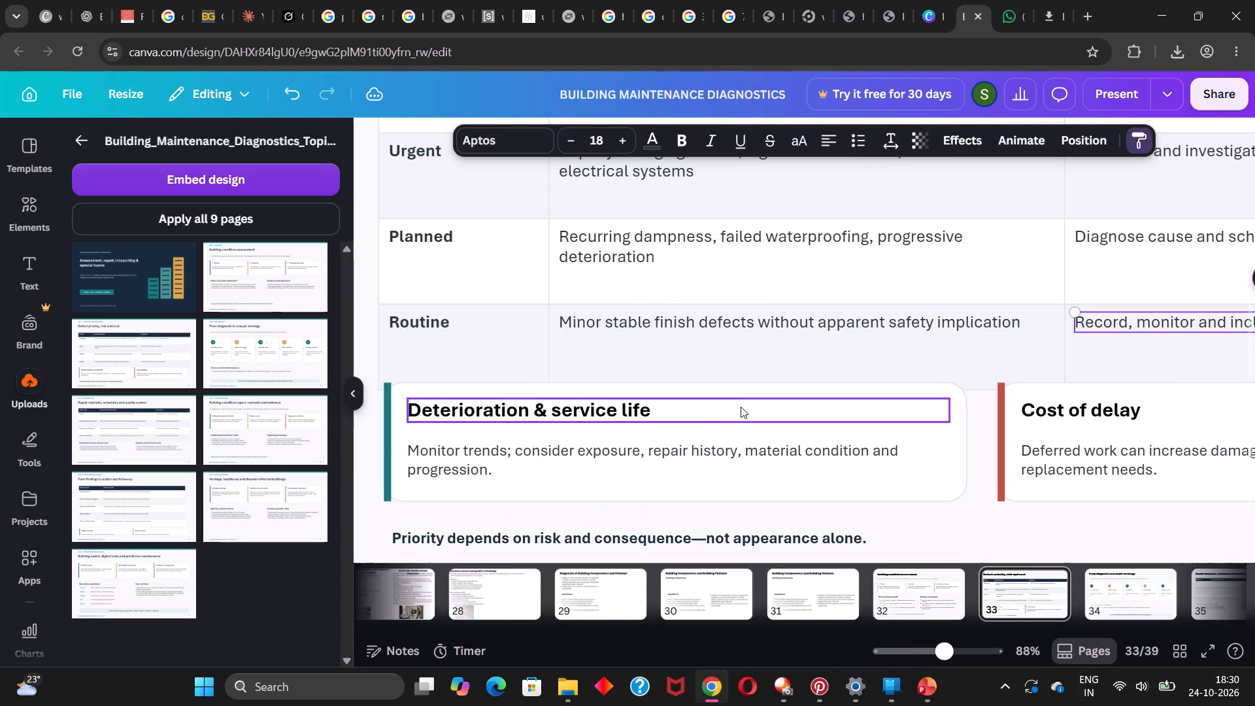
click(933, 431)
shift+click(570, 411)
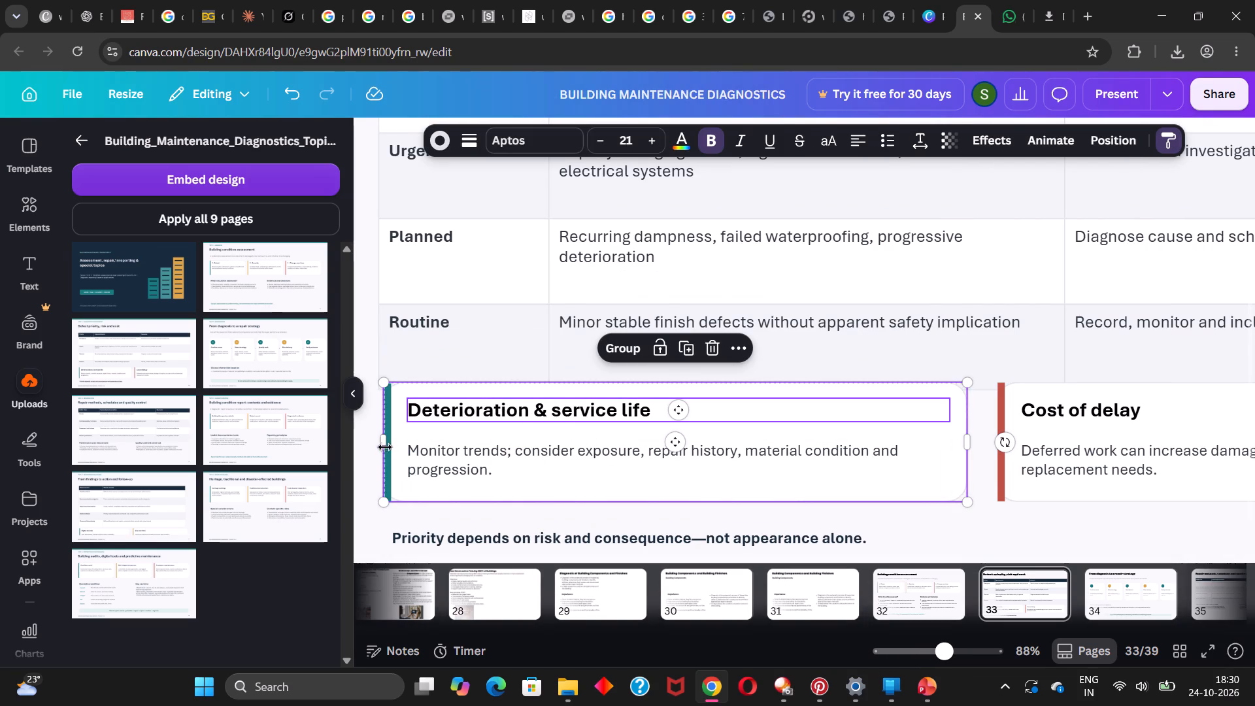
shift+click(453, 456)
shift+click(390, 475)
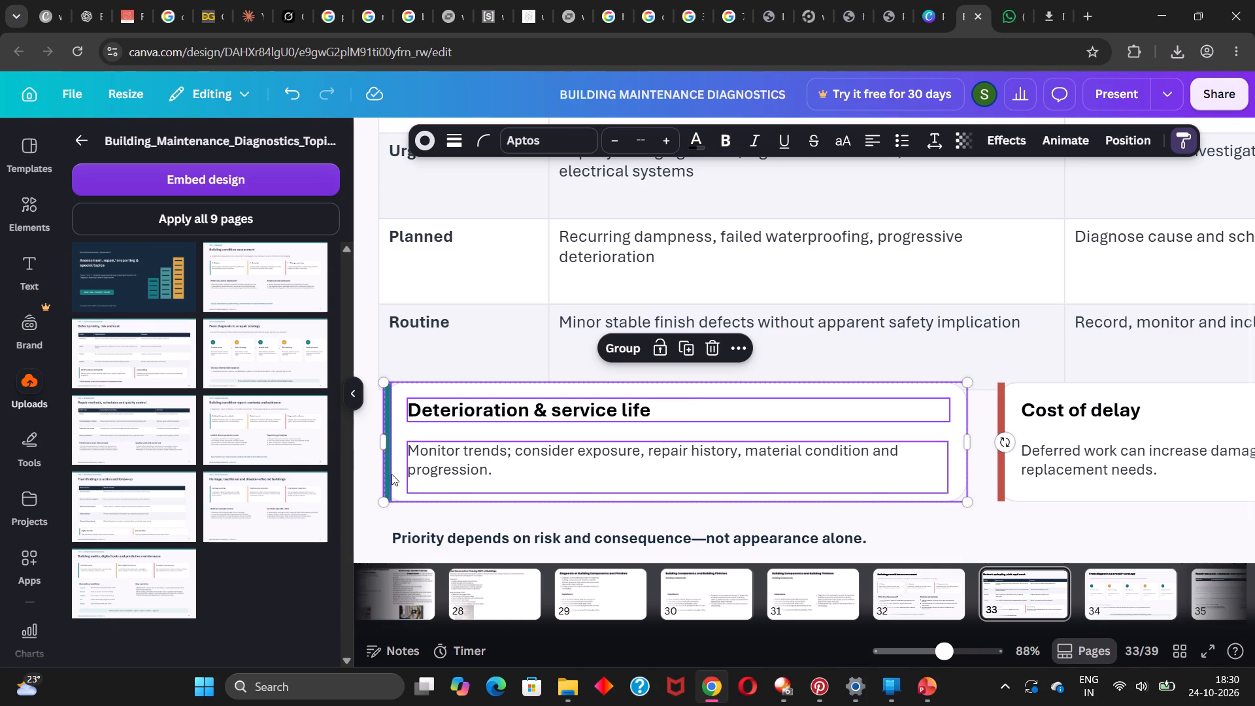
shift+click(1108, 394)
shift+click(1079, 407)
shift+click(1064, 451)
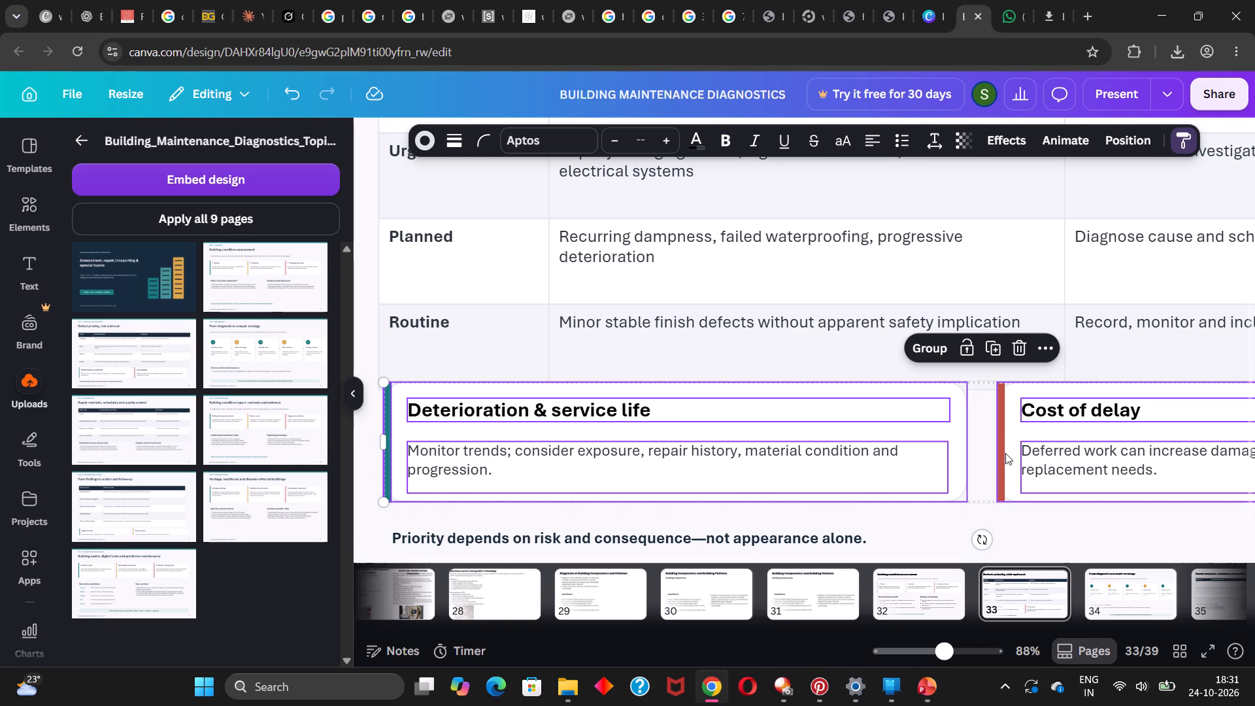
shift+click(1001, 454)
scroll(992, 471, down, 3)
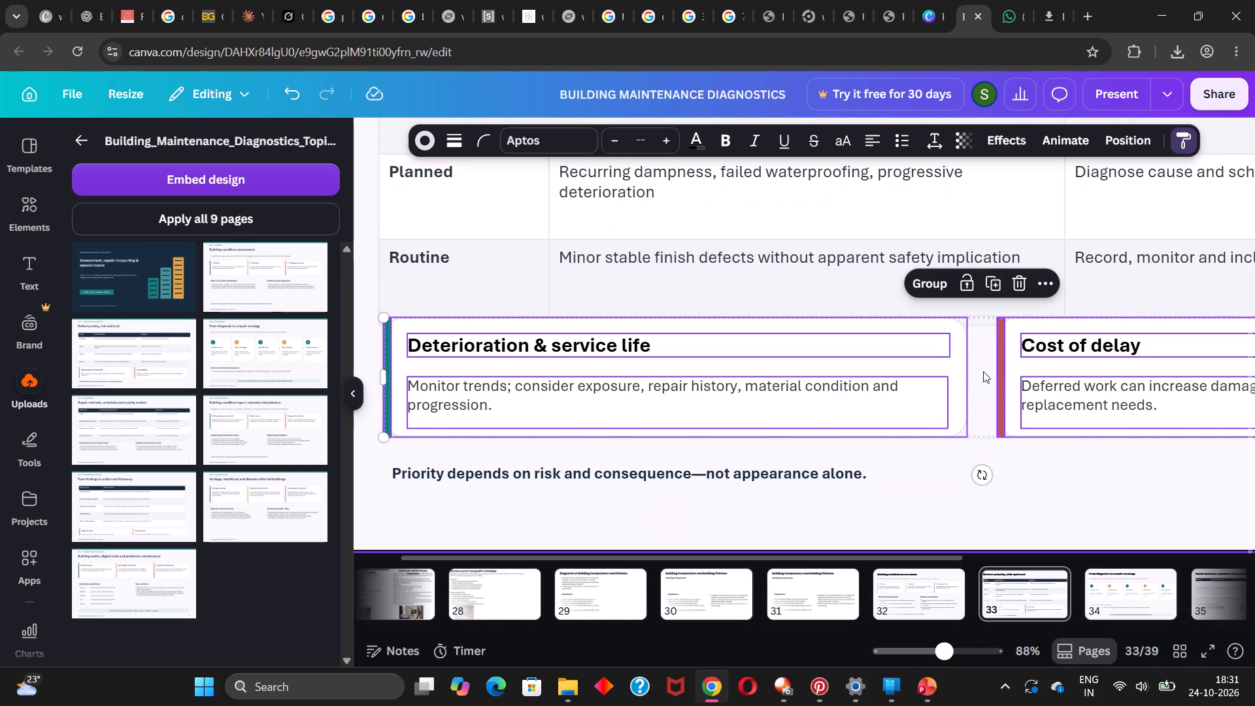
drag(983, 371, 982, 396)
Move the "Priority depends on risk and consequence" note slightly down, leaving a small gap below the two cards.
click(759, 479)
drag(721, 479, 719, 489)
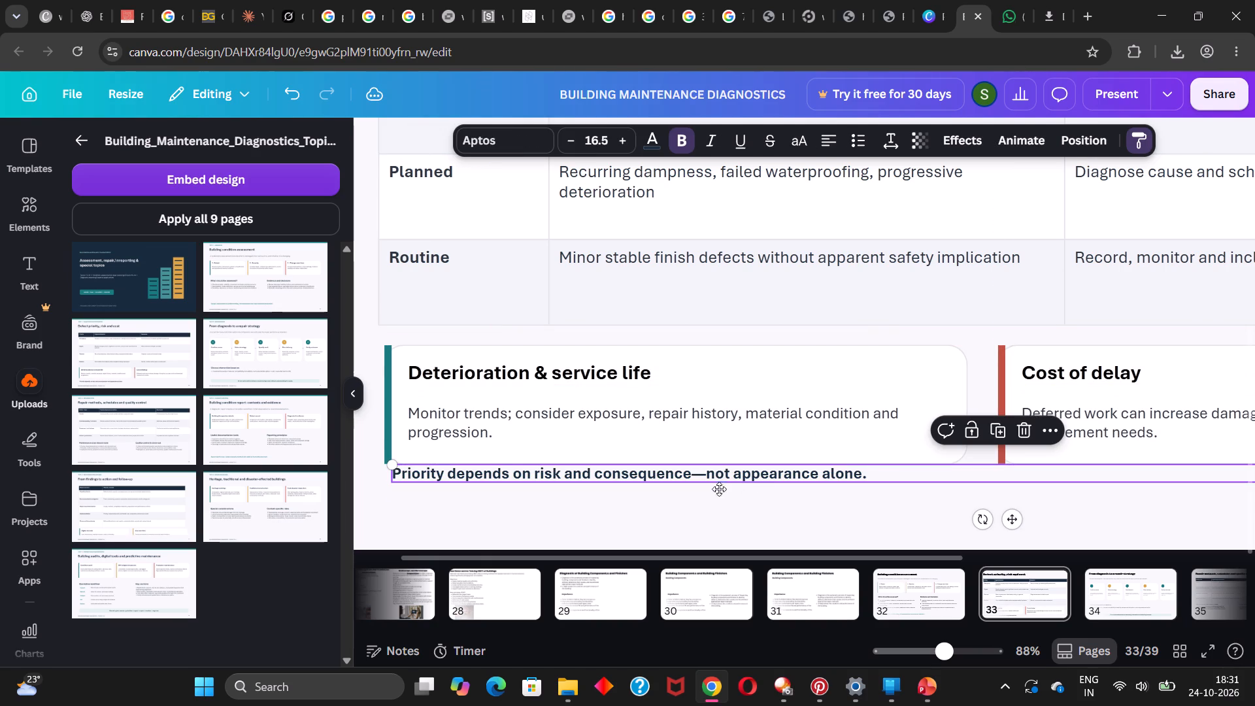
drag(719, 489, 720, 490)
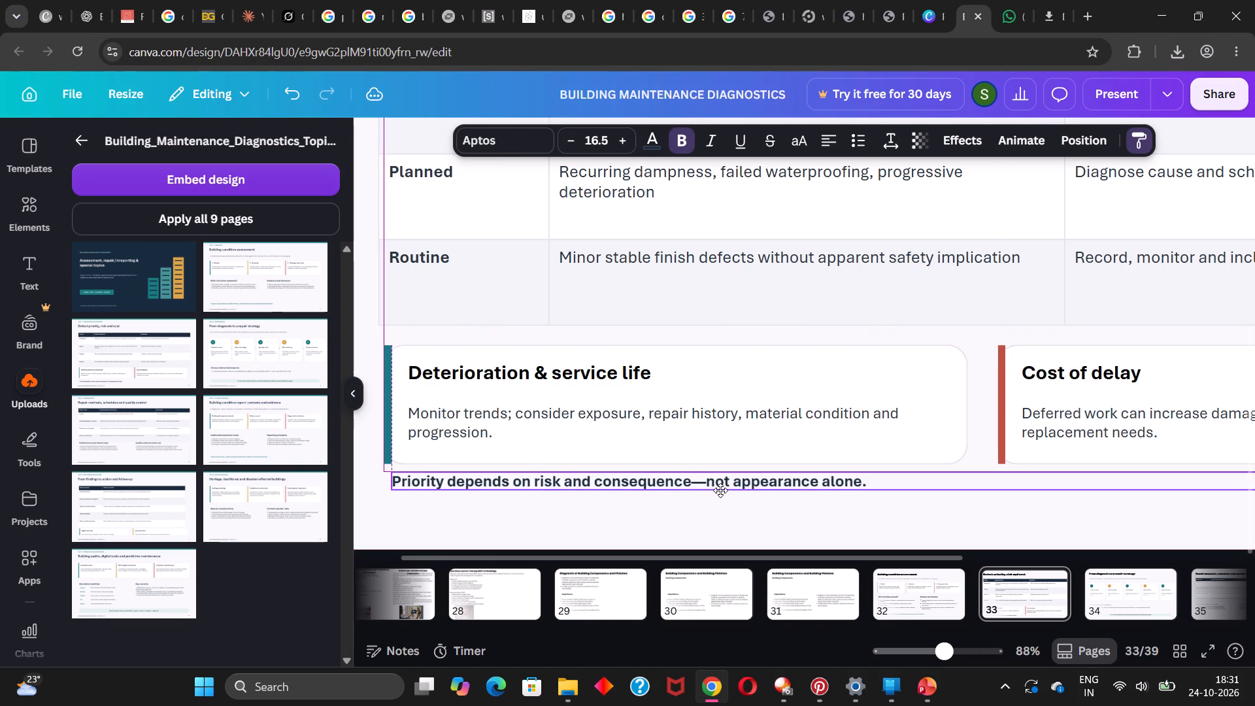
drag(720, 490, 720, 492)
Set the font size of the Priority column header to 22.
scroll(925, 445, down, 2)
ctrl+scroll(925, 445, down, 3)
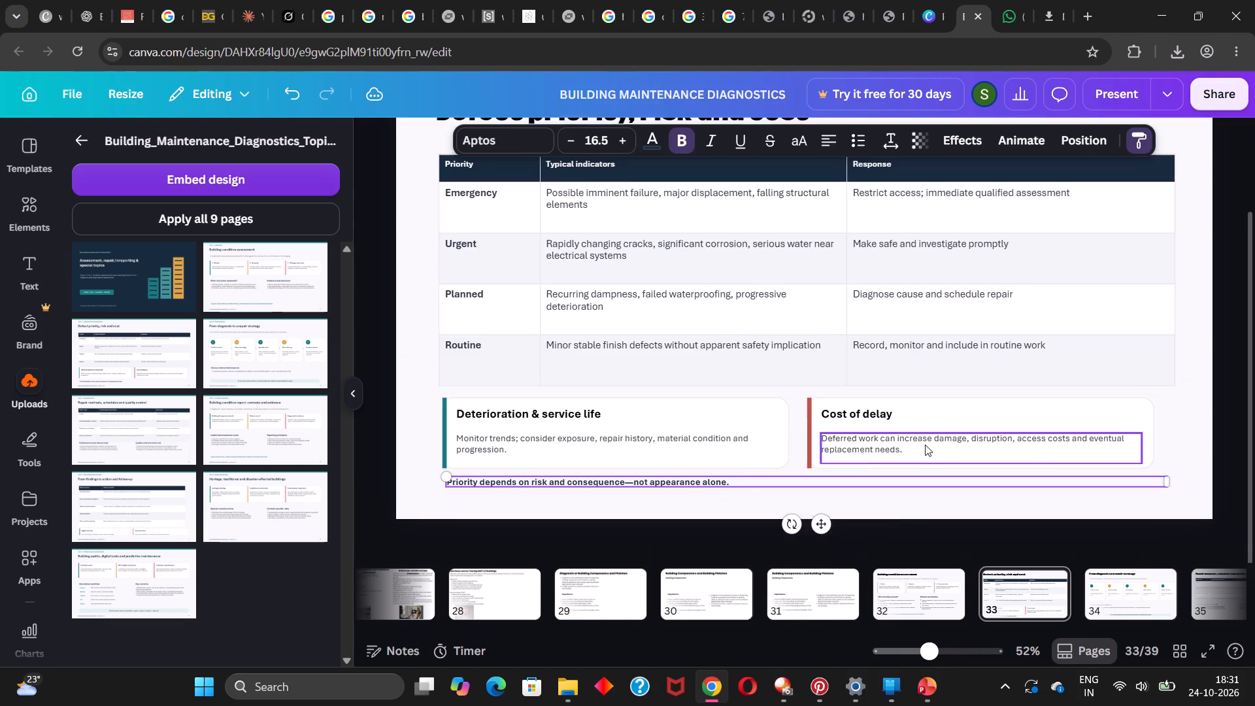
ctrl+scroll(925, 445, down, 1)
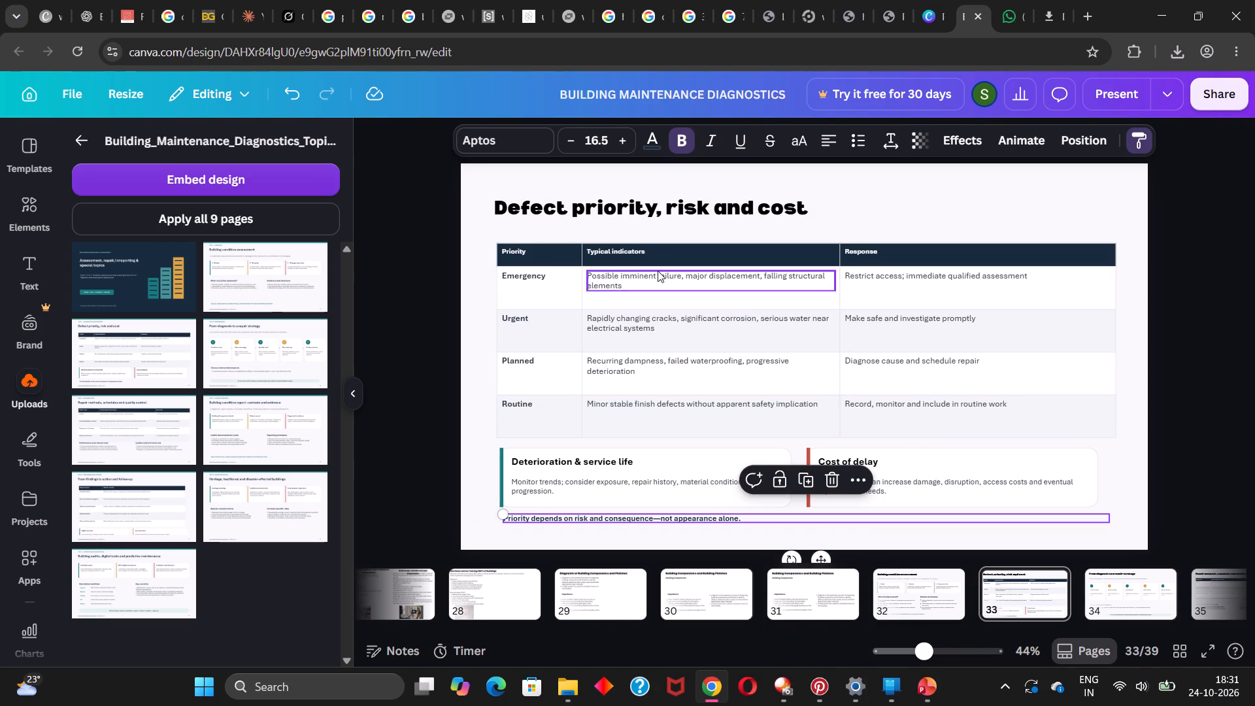
ctrl+scroll(533, 272, up, 3)
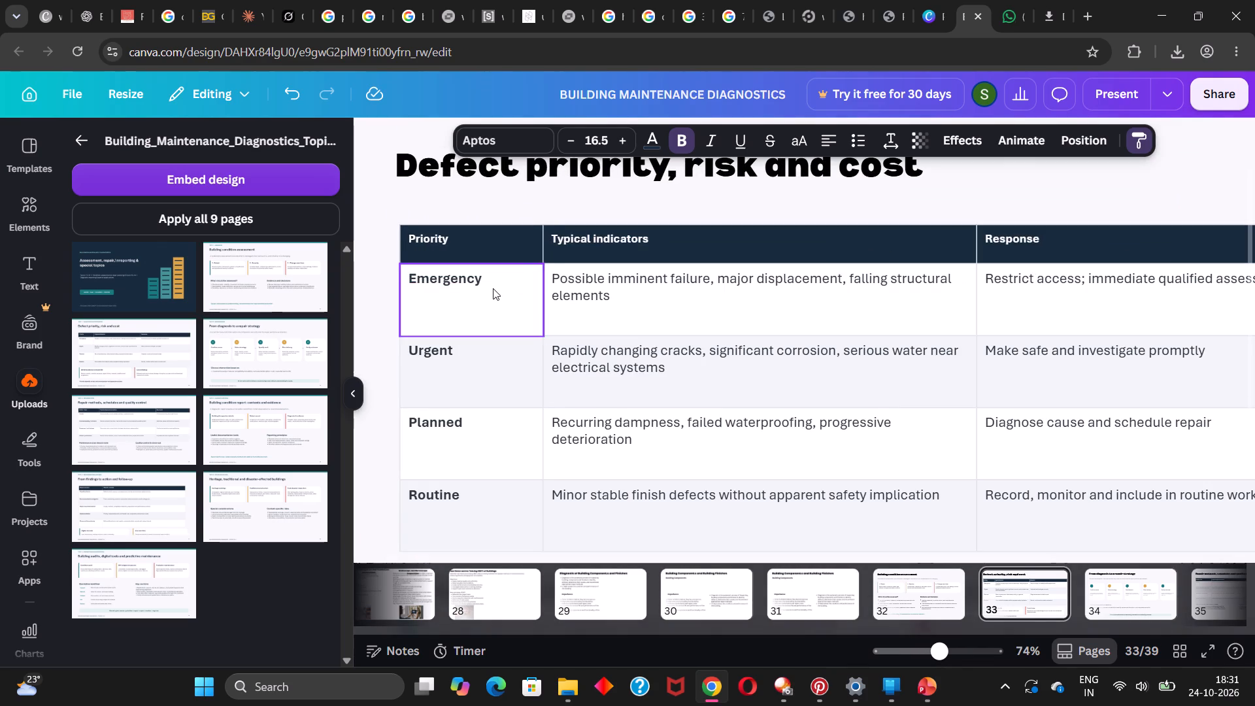
click(458, 245)
triple_click(631, 138)
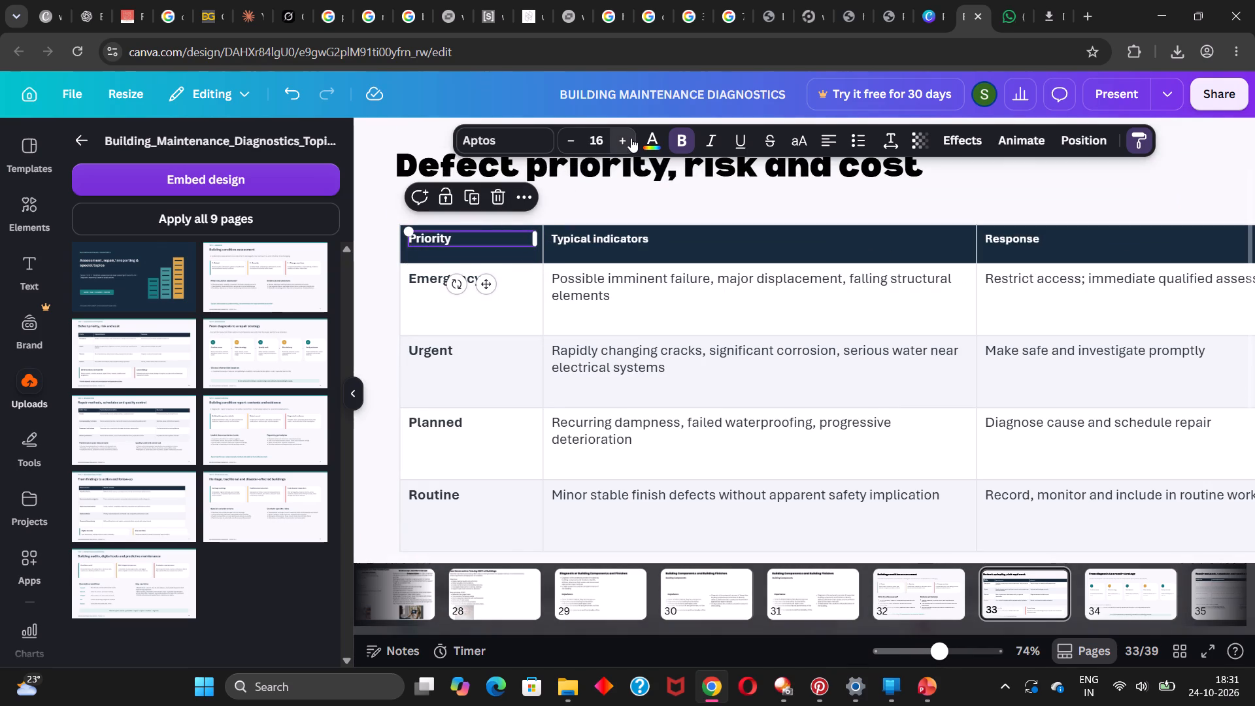
click(628, 139)
click(628, 139)
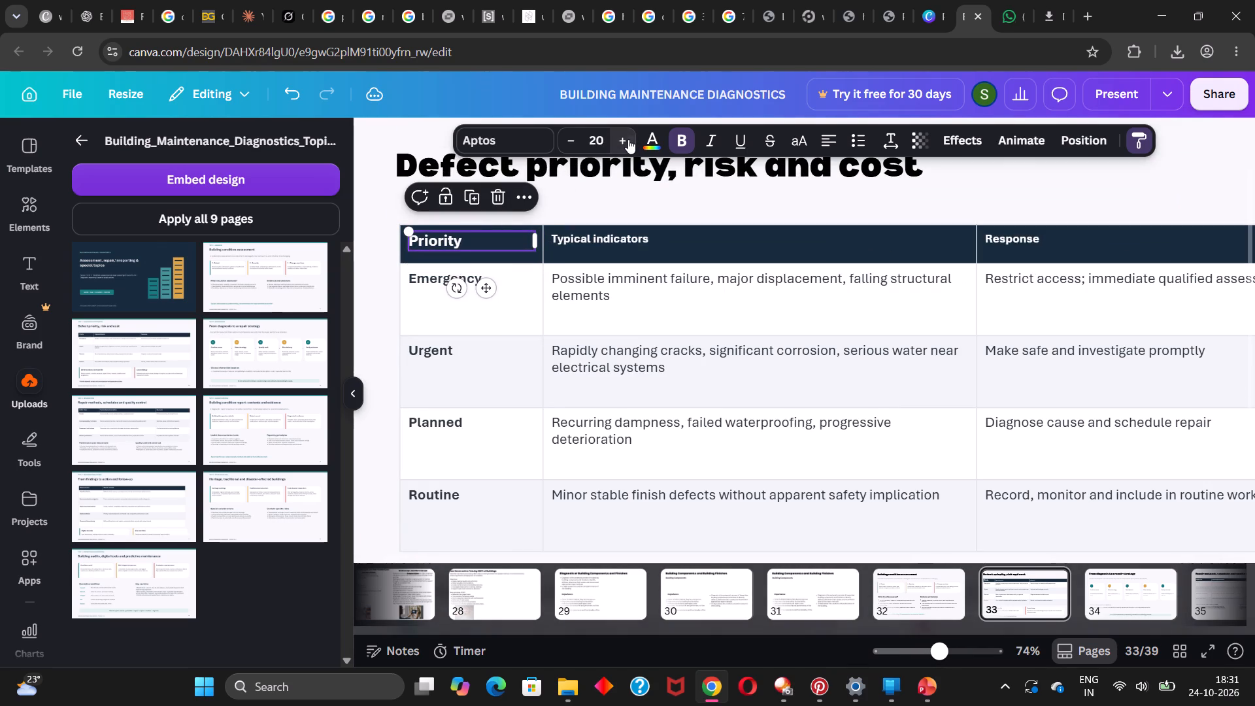
click(628, 139)
click(628, 139)
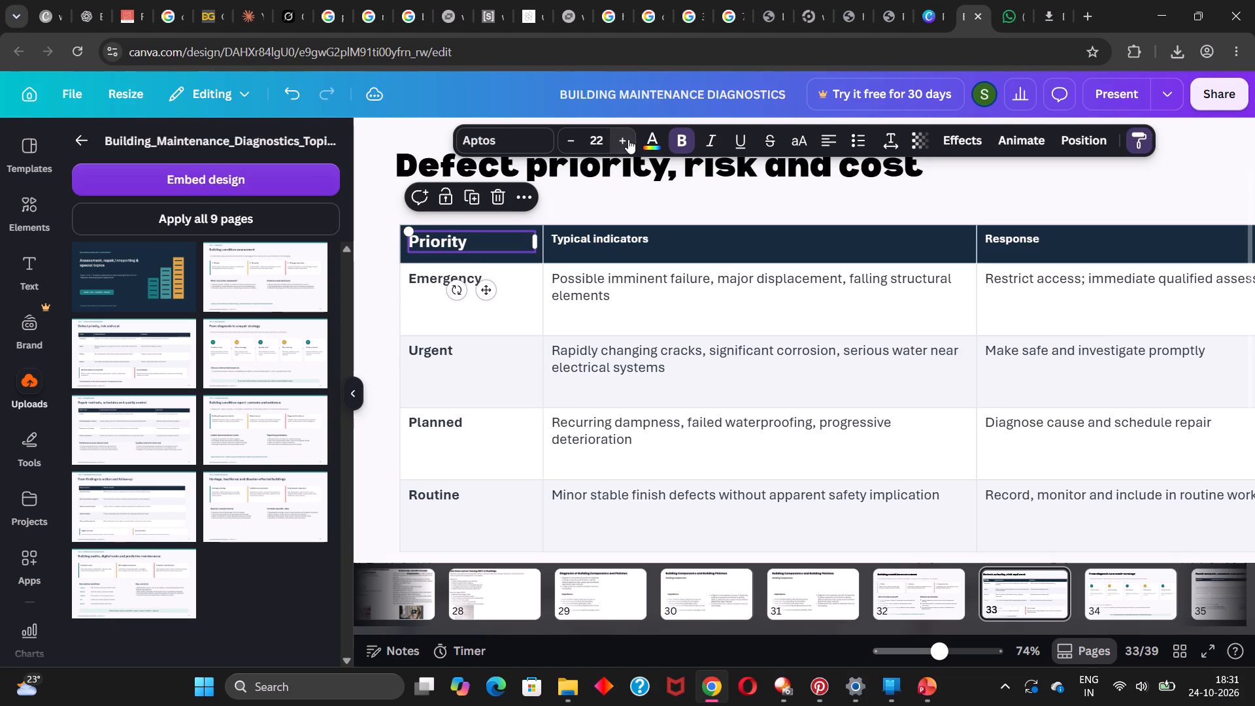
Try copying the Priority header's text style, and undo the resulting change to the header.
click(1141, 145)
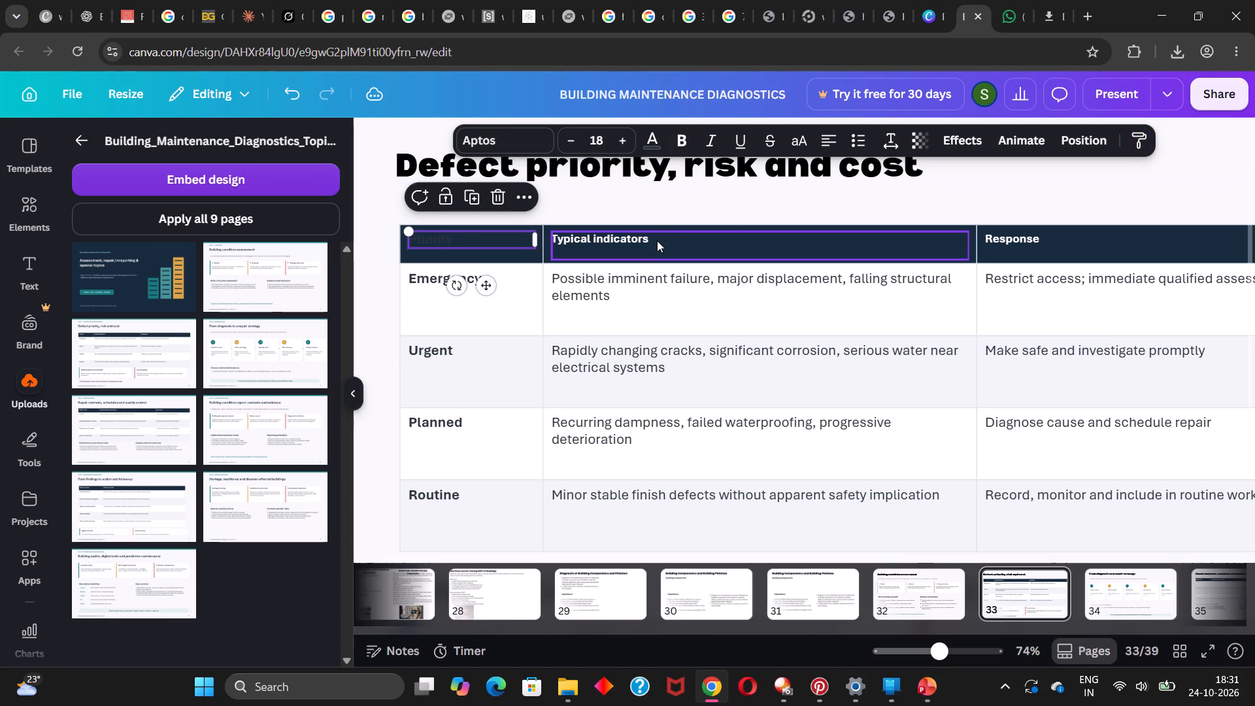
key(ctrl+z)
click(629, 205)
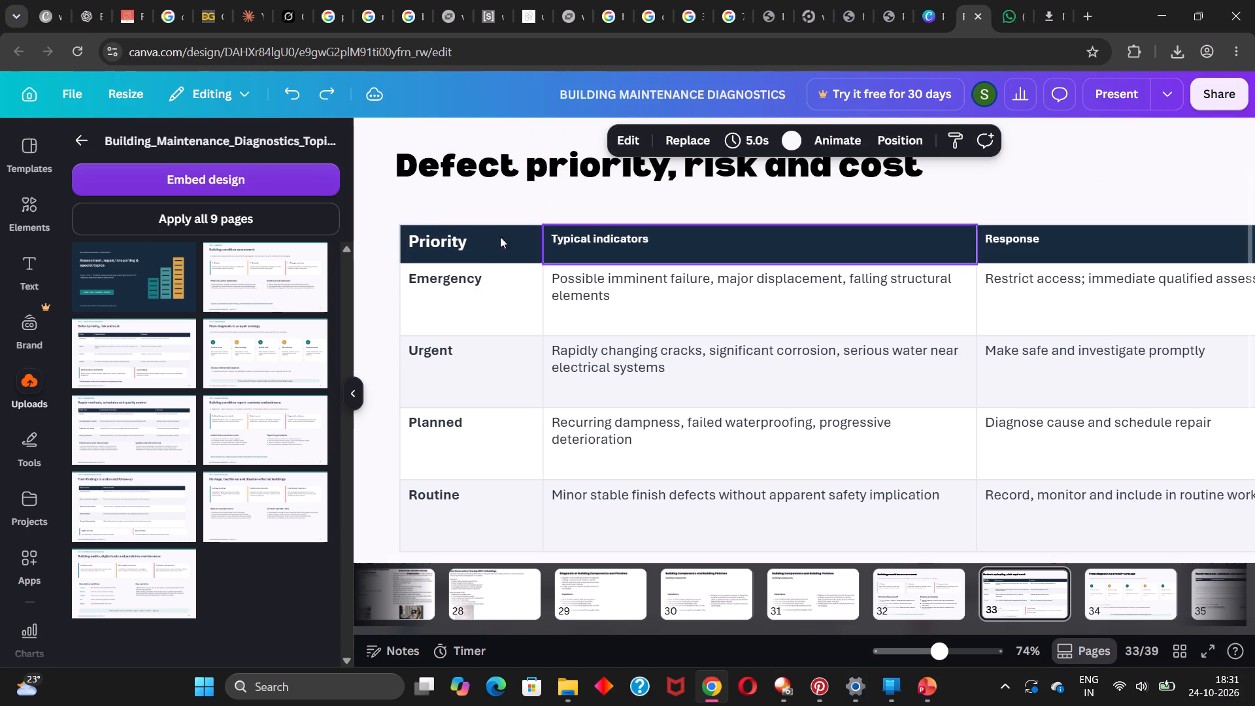
Copy the Priority header's text style onto the Typical indicators and Response column headers.
click(452, 246)
key(ctrl+alt+c)
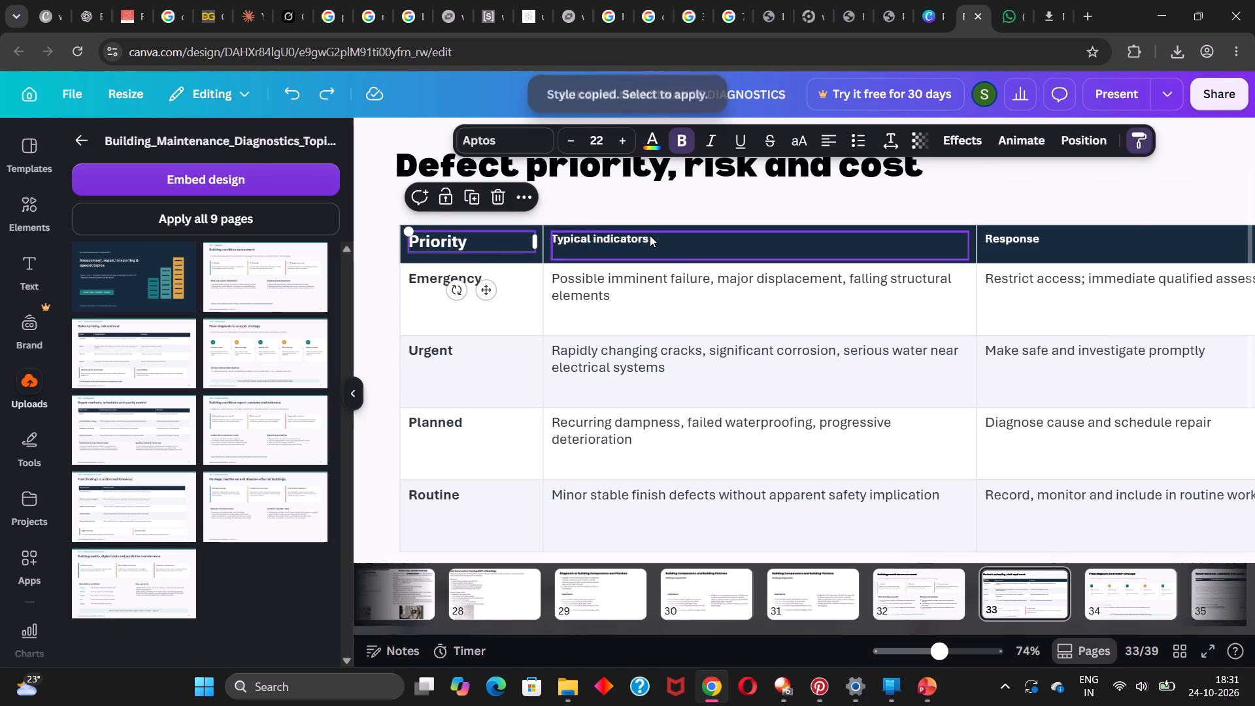
click(650, 235)
key(ctrl+alt+v)
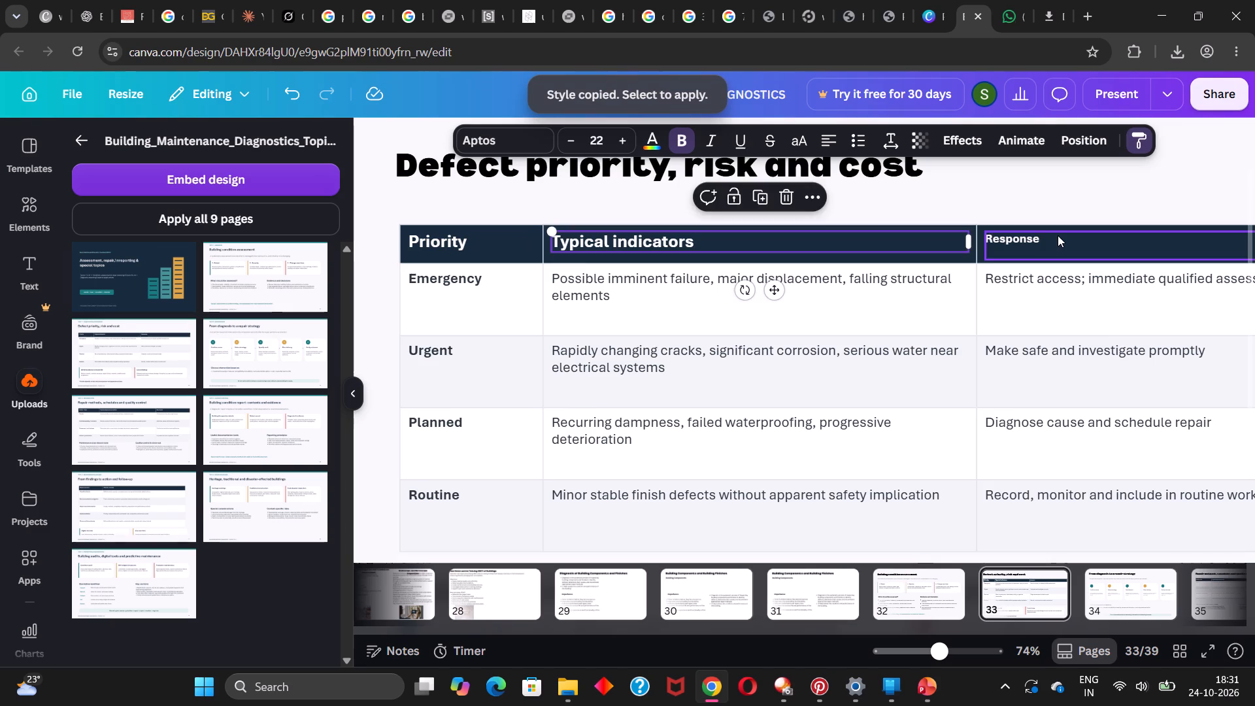
click(1058, 236)
key(ctrl+alt+v)
Check the Defect priority, risk and cost slide against page 34, From diagnosis to a repair strategy, ending on page 34.
ctrl+scroll(1058, 236, down, 4)
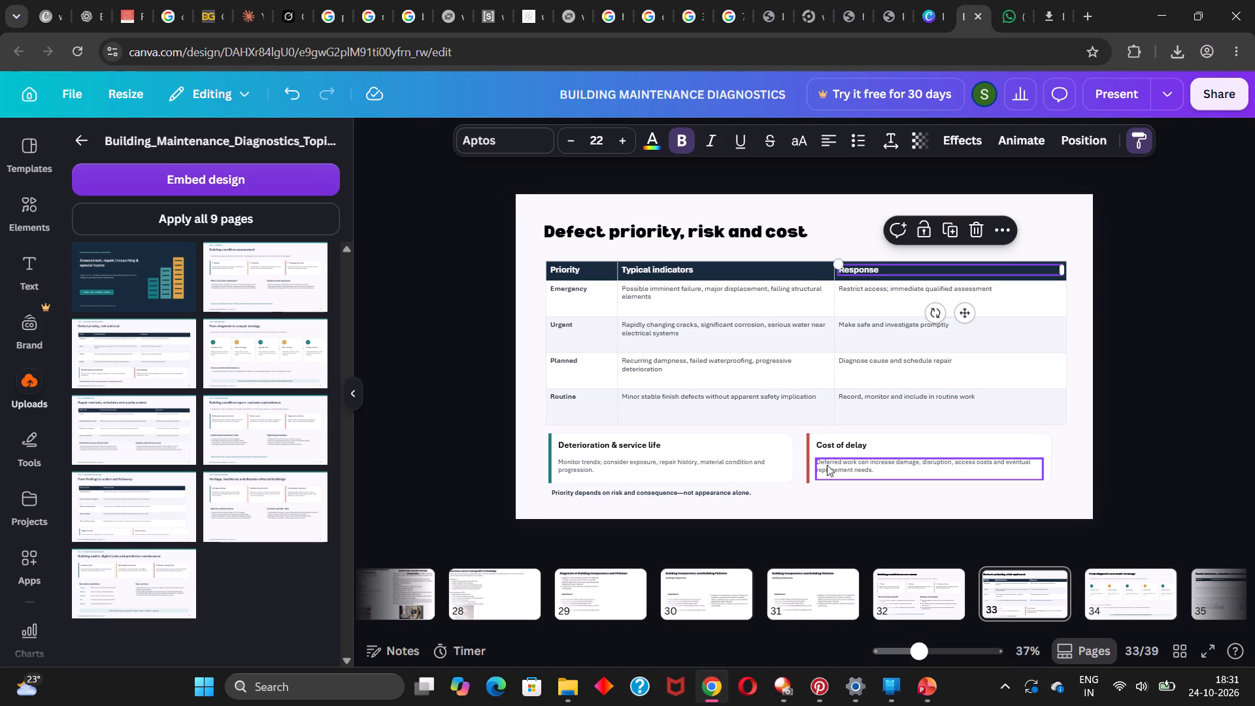
click(1107, 597)
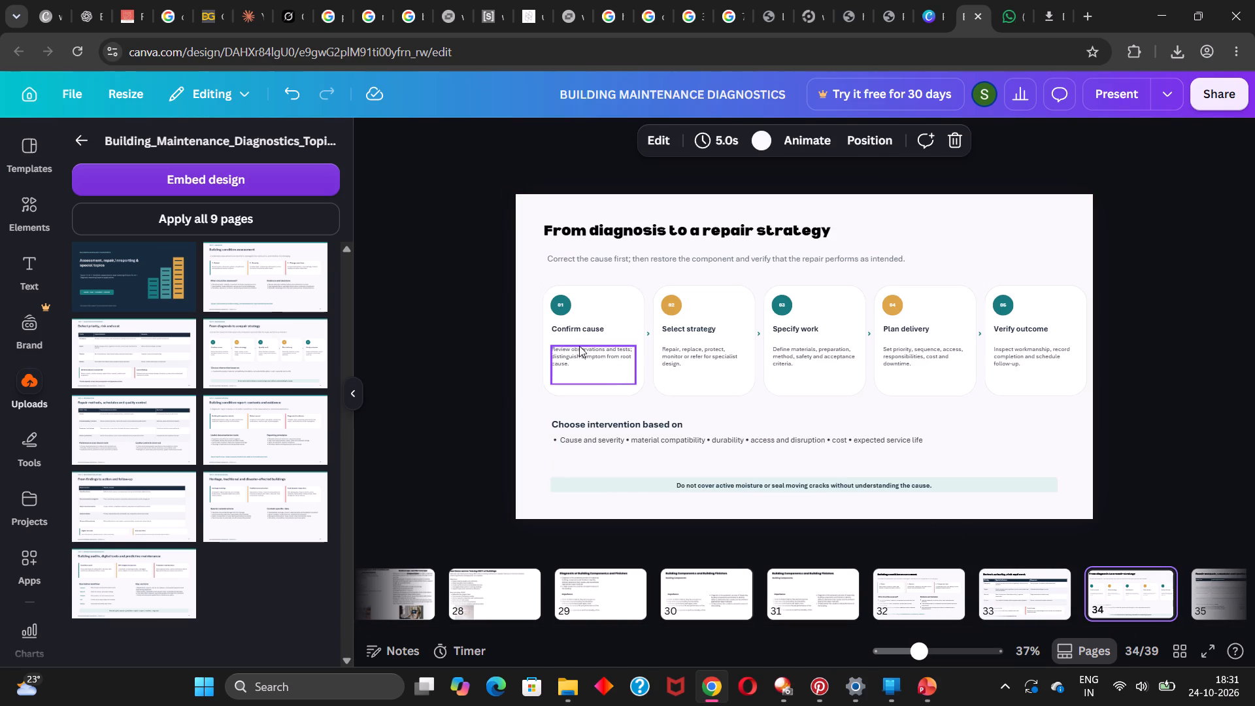
click(1037, 588)
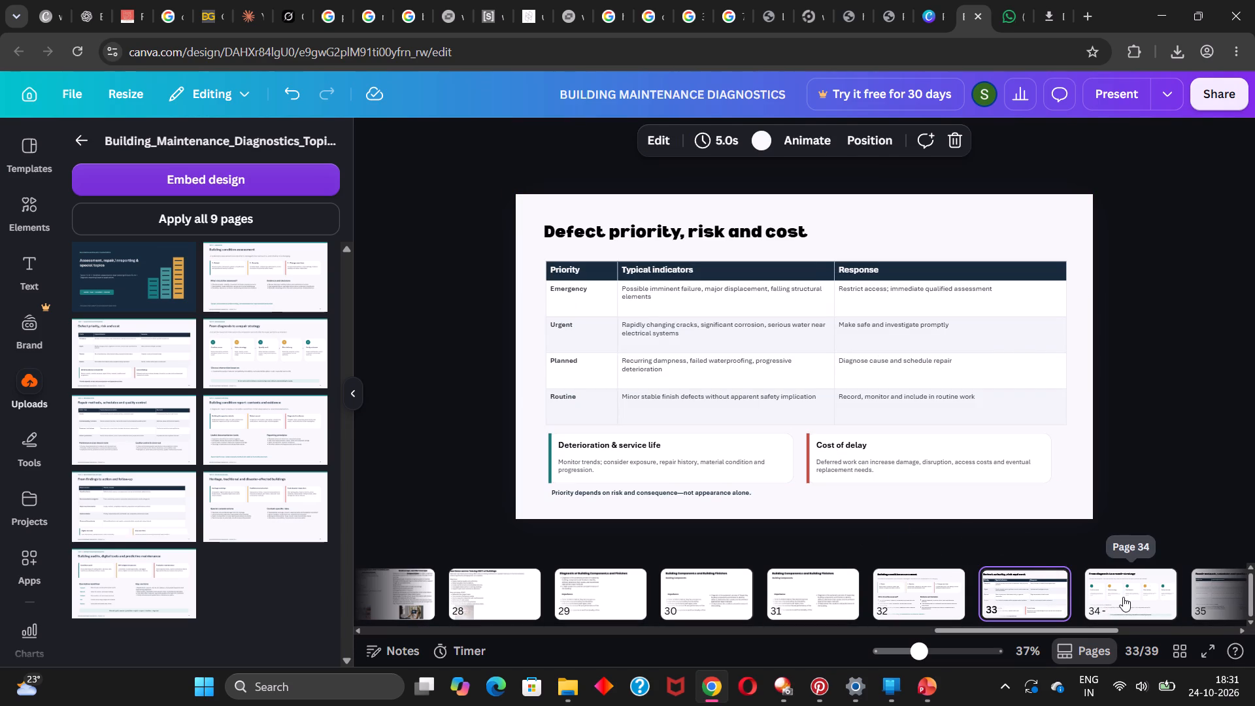
click(1123, 597)
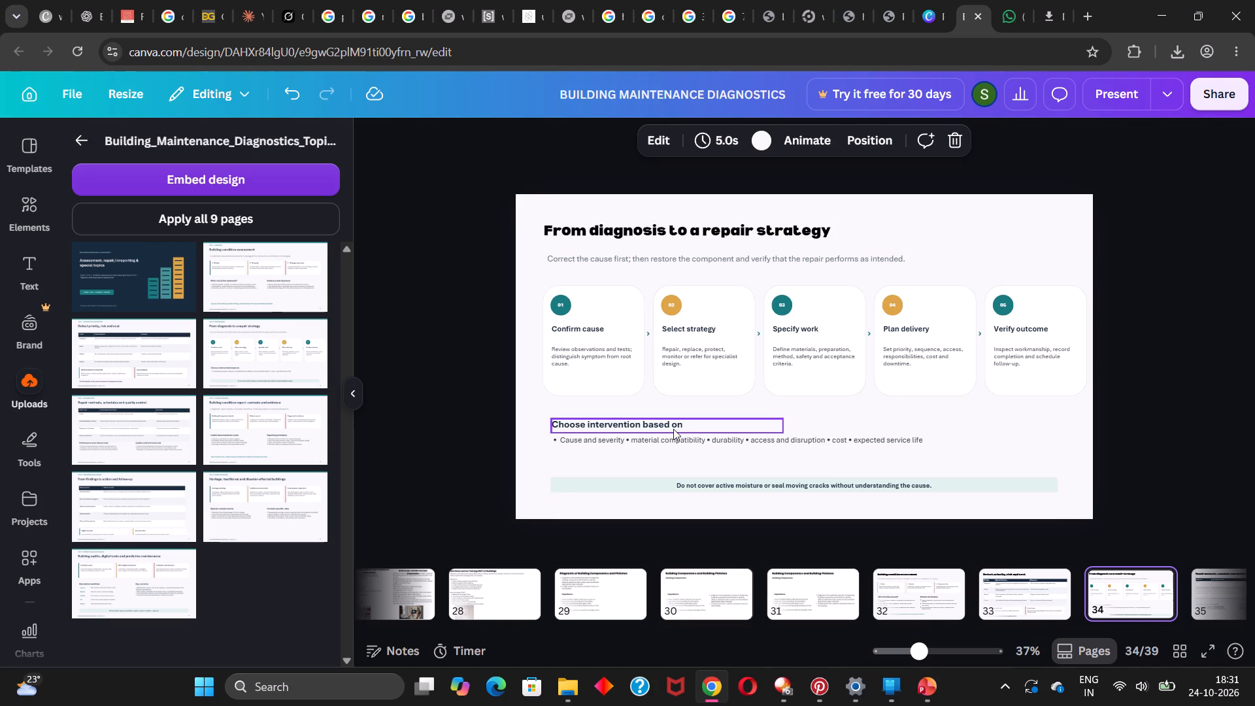
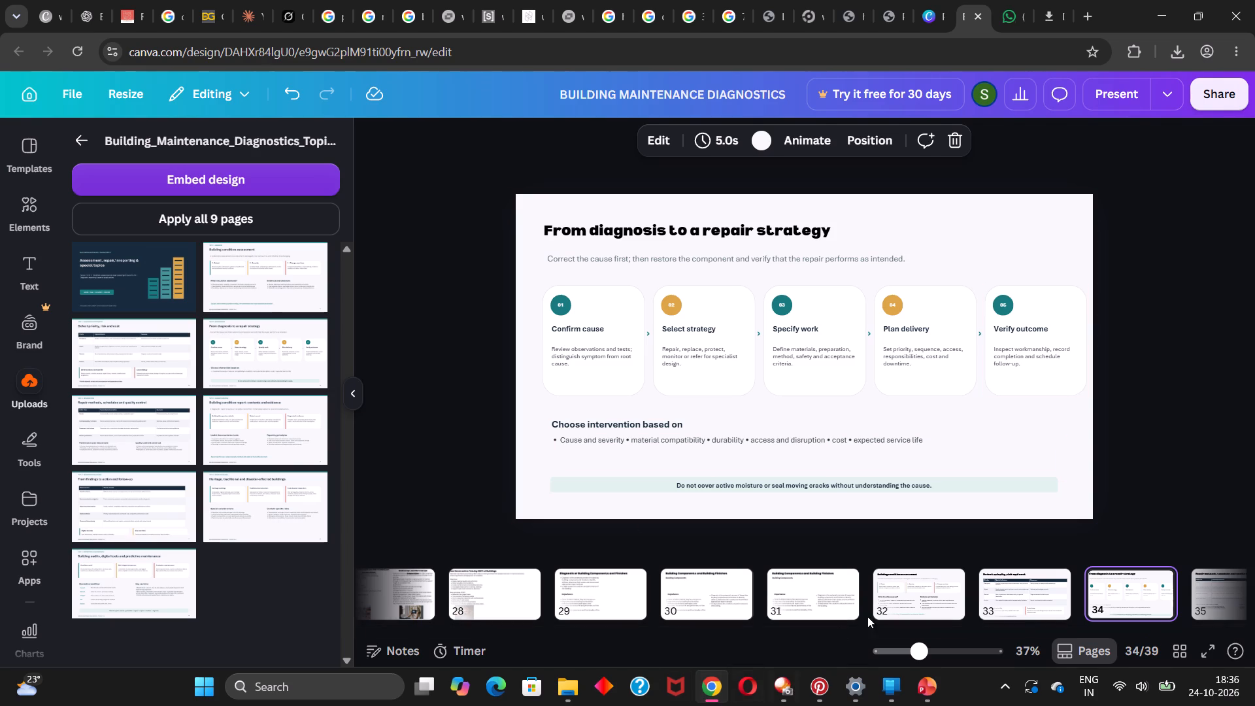
Compare the Building condition assessment slide with page 31, and review page 39 and the remaining slides in the page strip.
click(914, 592)
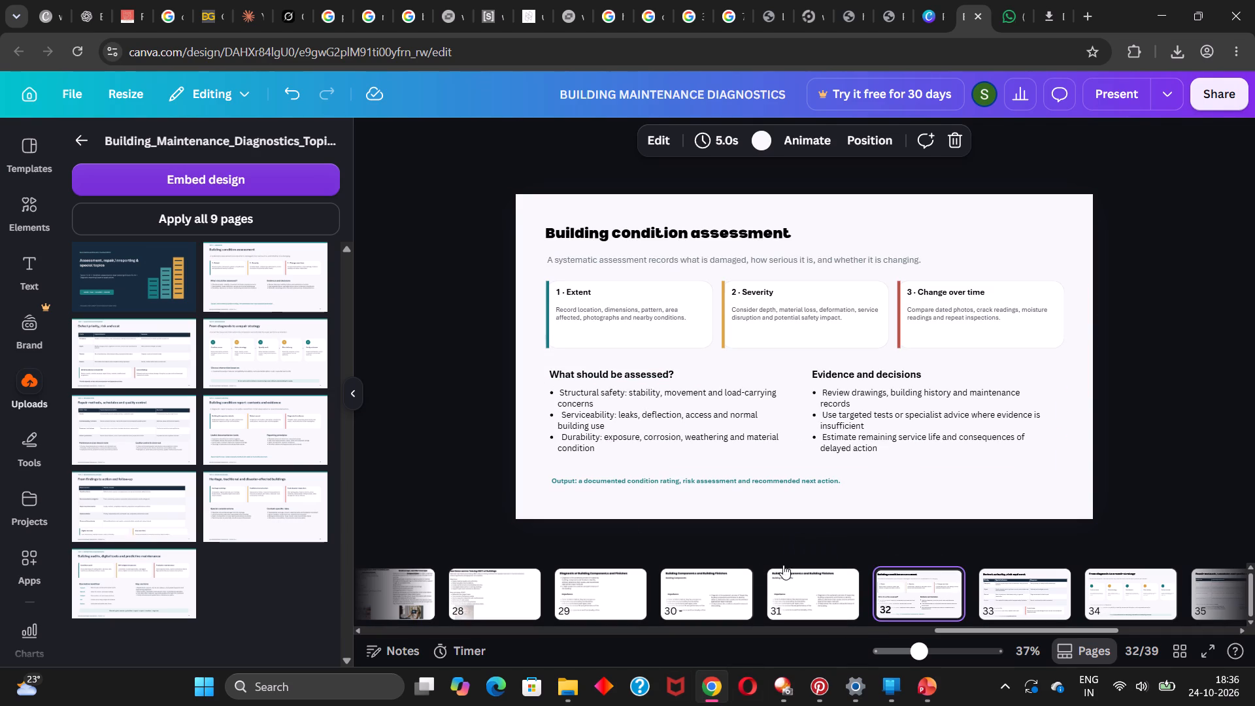
click(812, 586)
click(1147, 403)
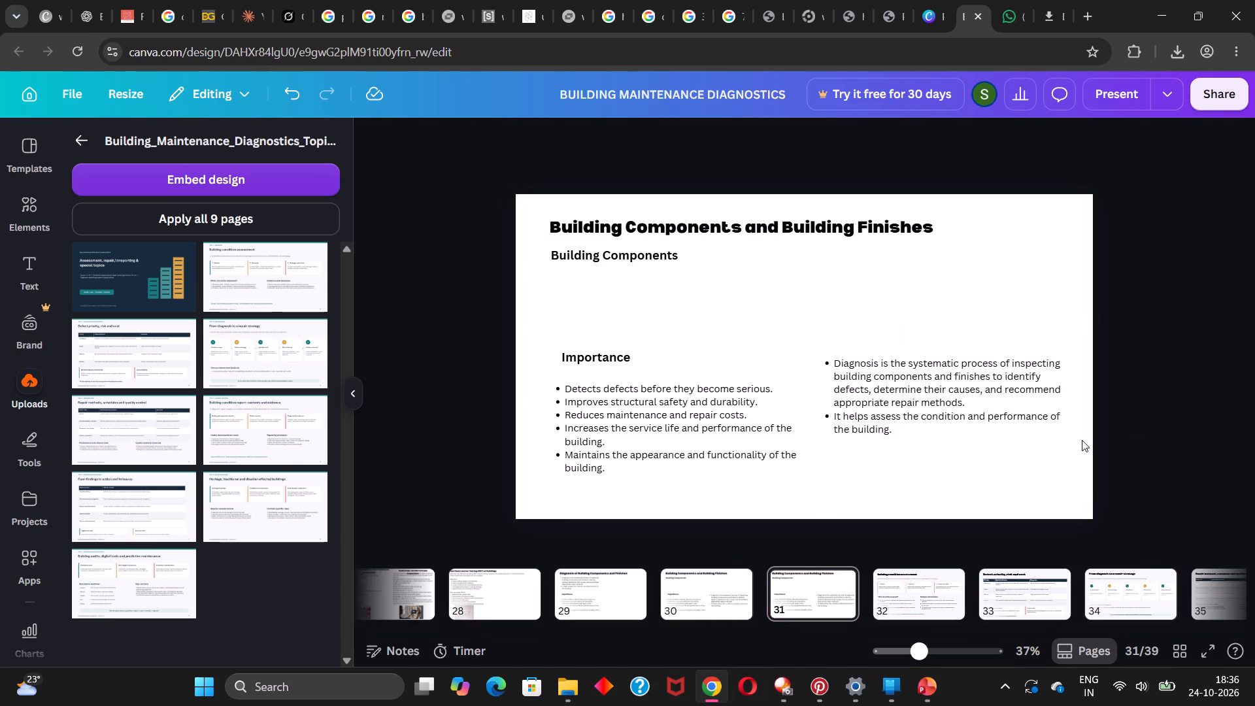
click(912, 589)
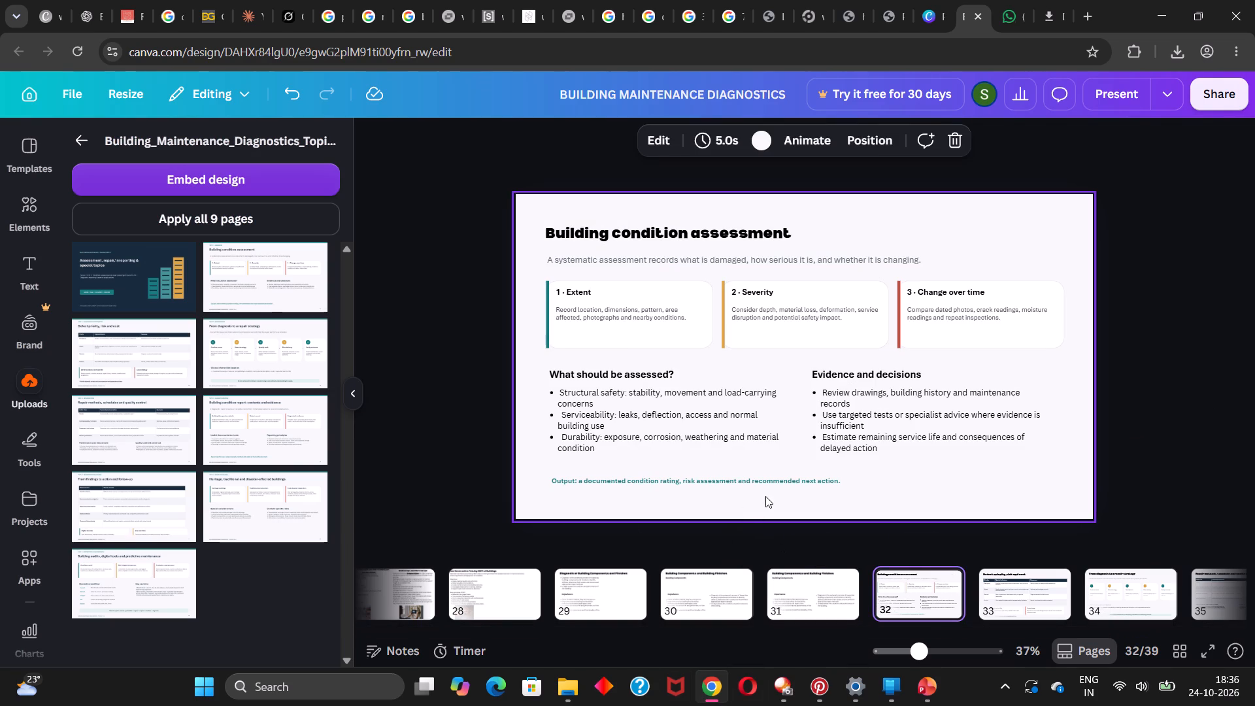
click(1165, 405)
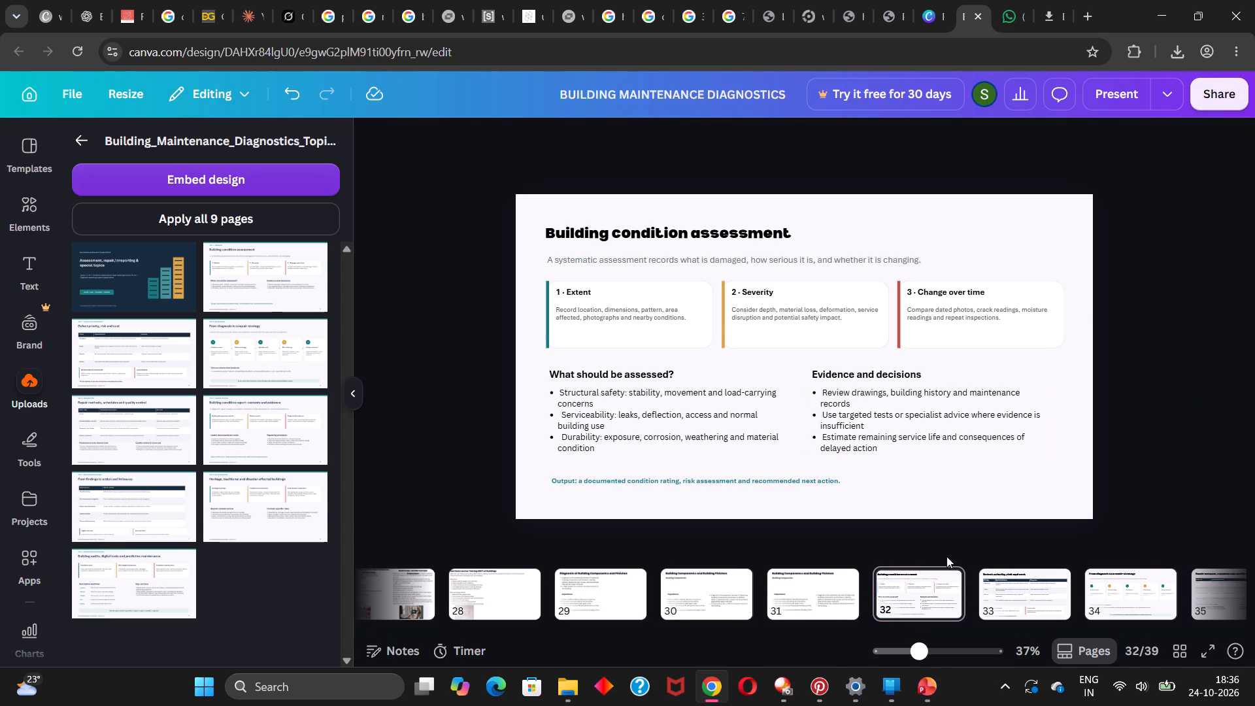
drag(962, 630, 975, 630)
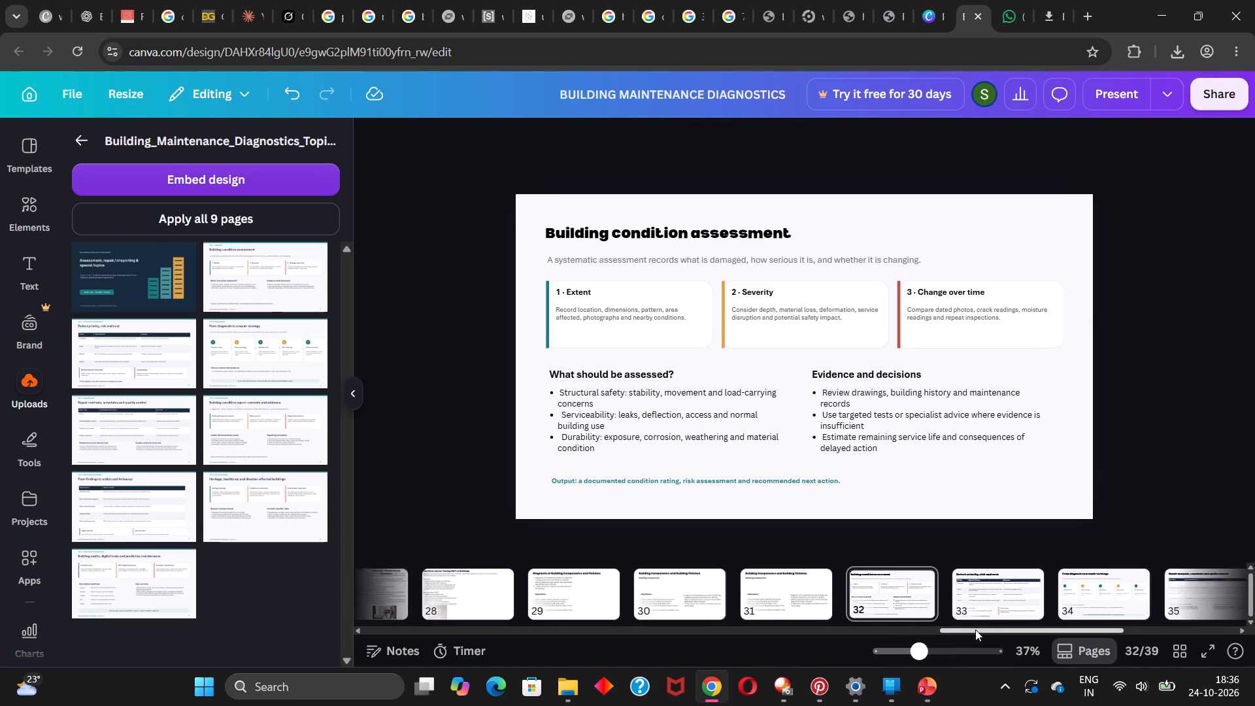
drag(975, 630, 1159, 630)
click(1073, 597)
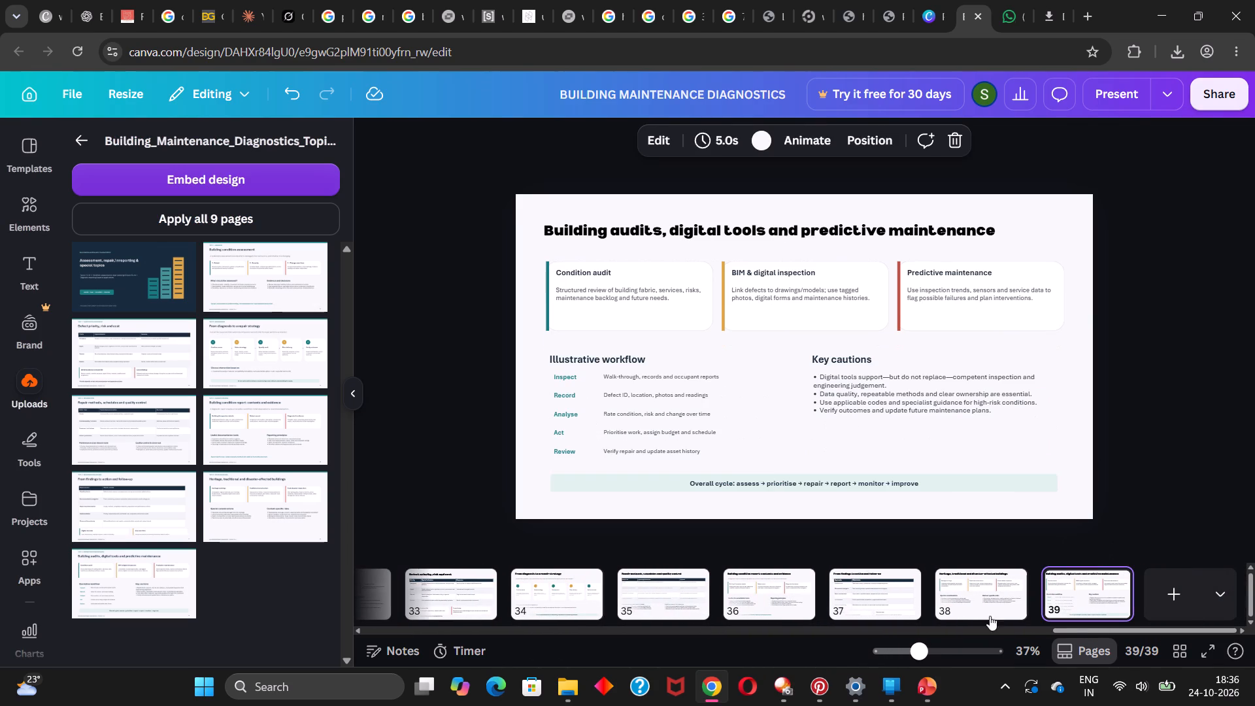
drag(1086, 628, 1035, 620)
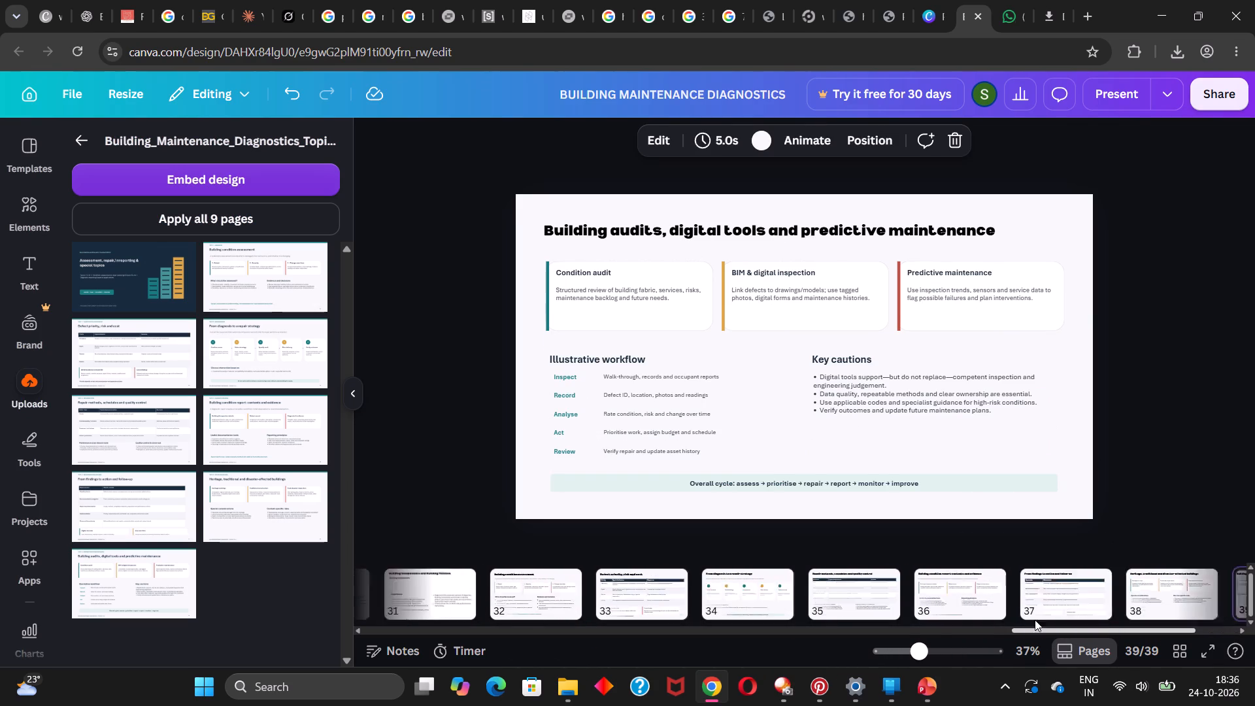
drag(1035, 620, 880, 615)
click(1197, 433)
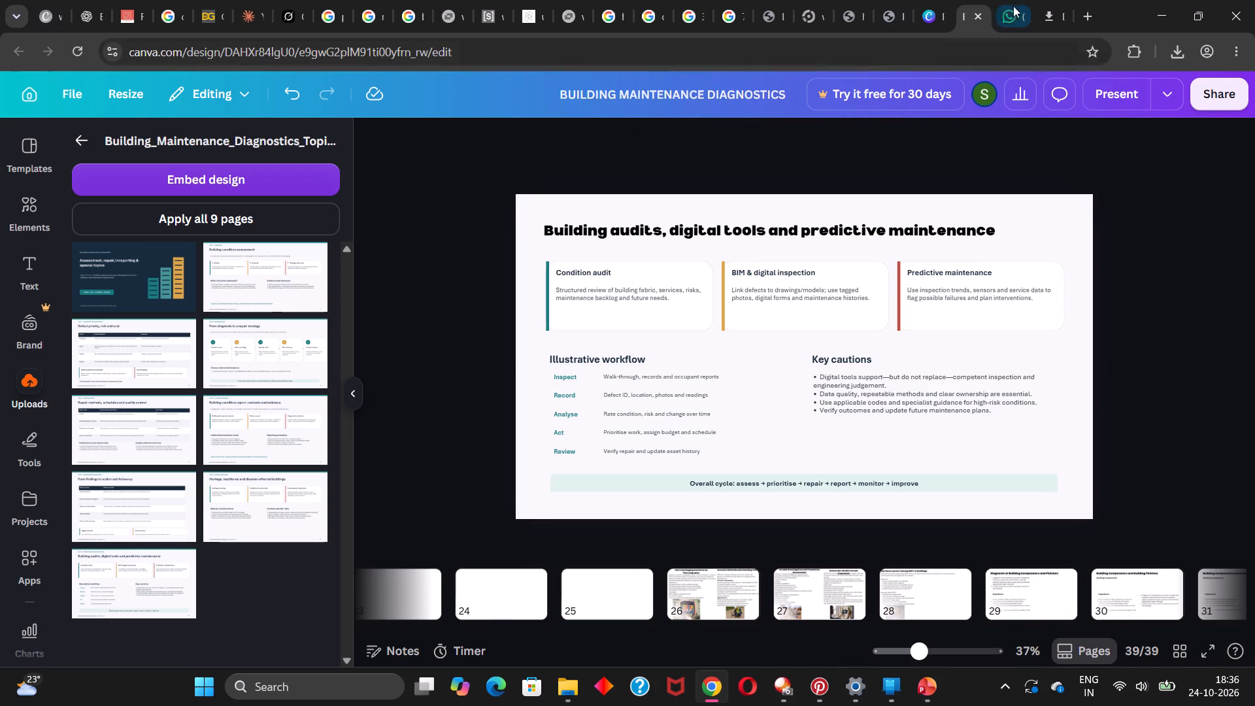
Switch to the All projects page and open the recent black and white Frank Lloyd Wright presentation.
click(935, 18)
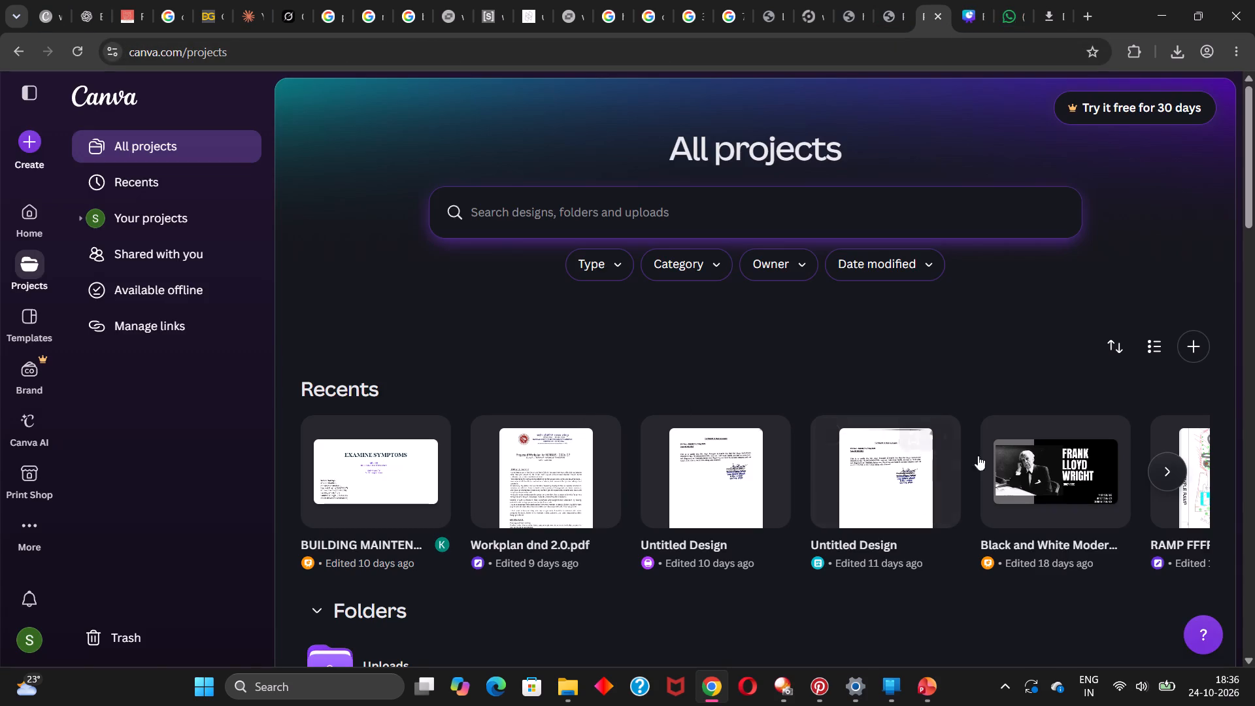
click(1039, 482)
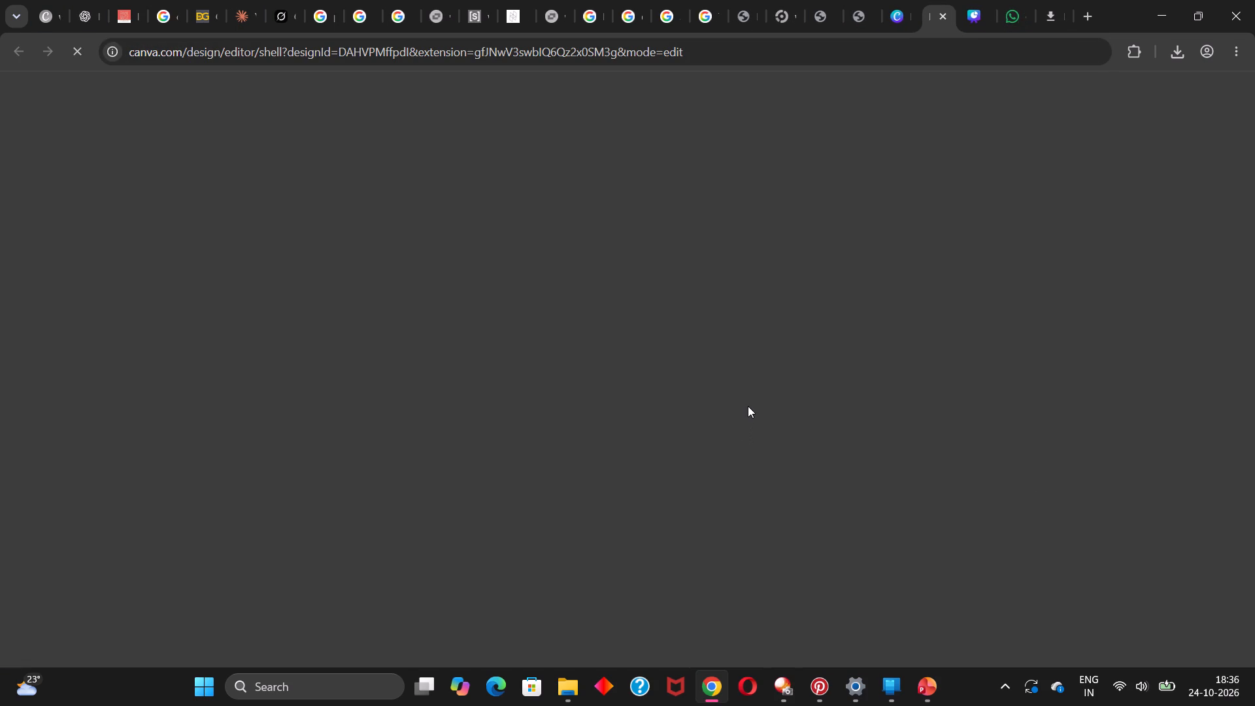